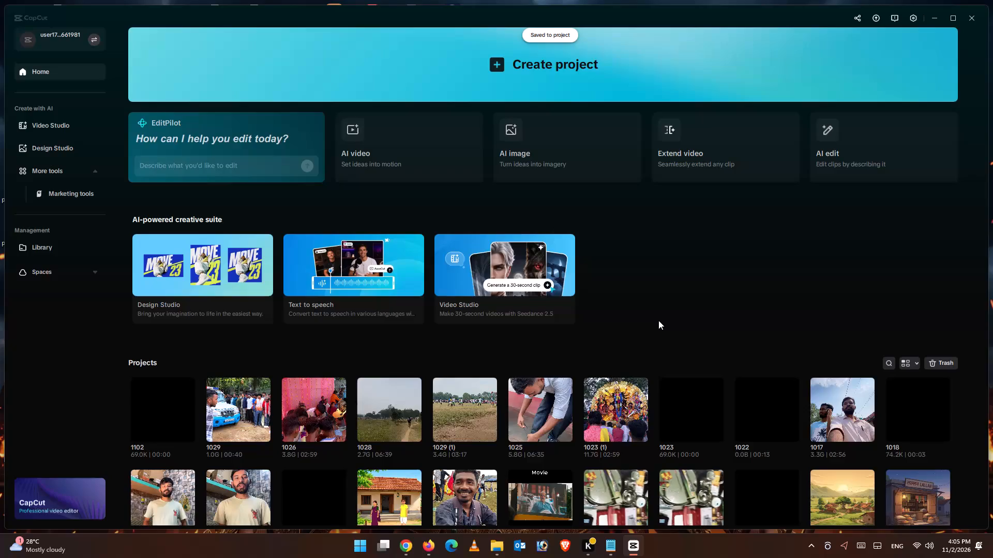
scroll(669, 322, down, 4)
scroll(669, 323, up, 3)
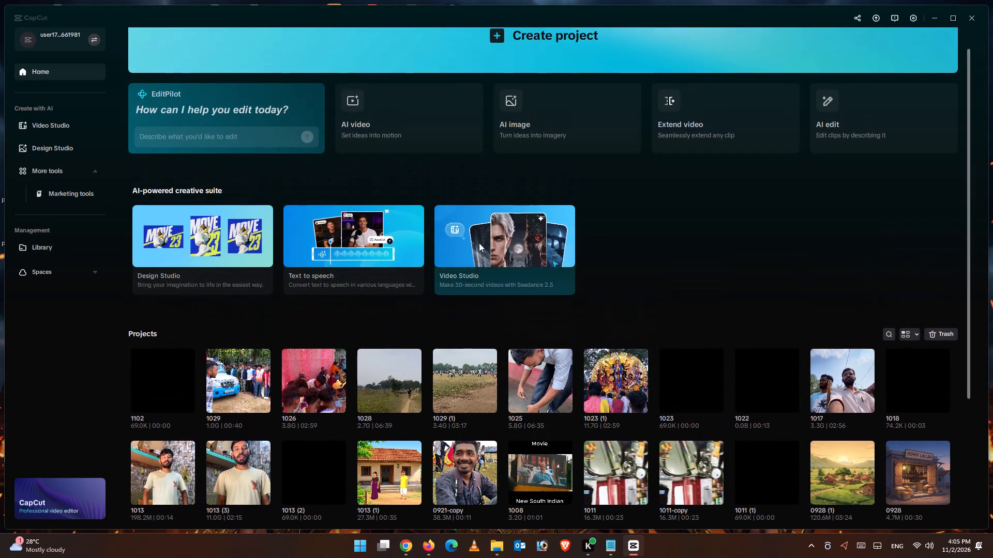
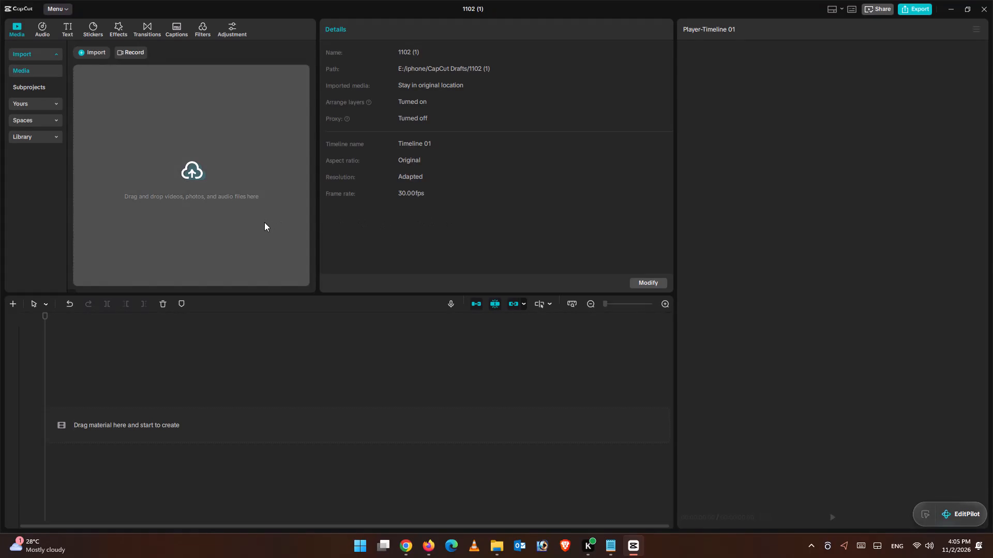
Import all the MP4 clips from the "download" folder in Downloads into the project's media.
click(259, 219)
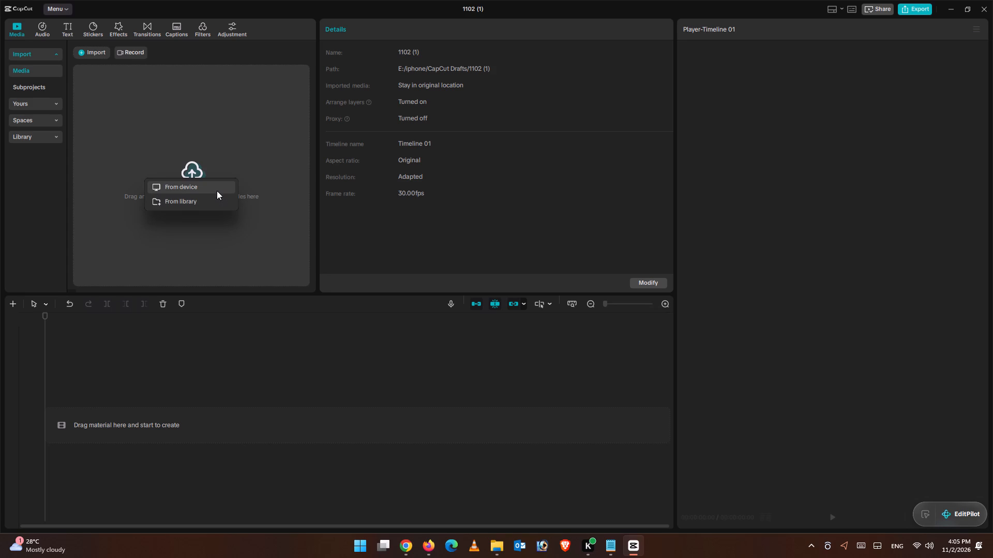
click(217, 191)
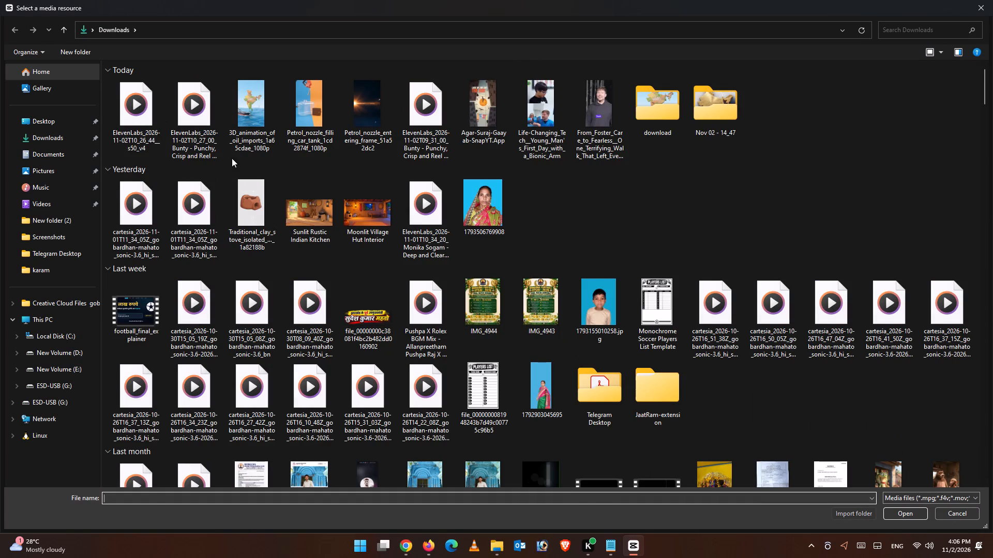
double_click(673, 114)
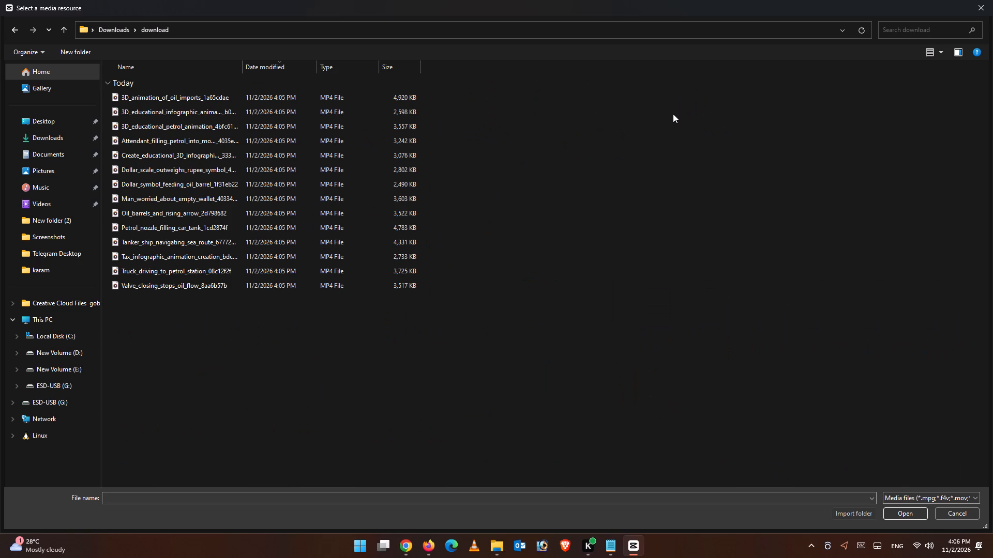
drag(415, 397, 330, 70)
drag(663, 277, 656, 272)
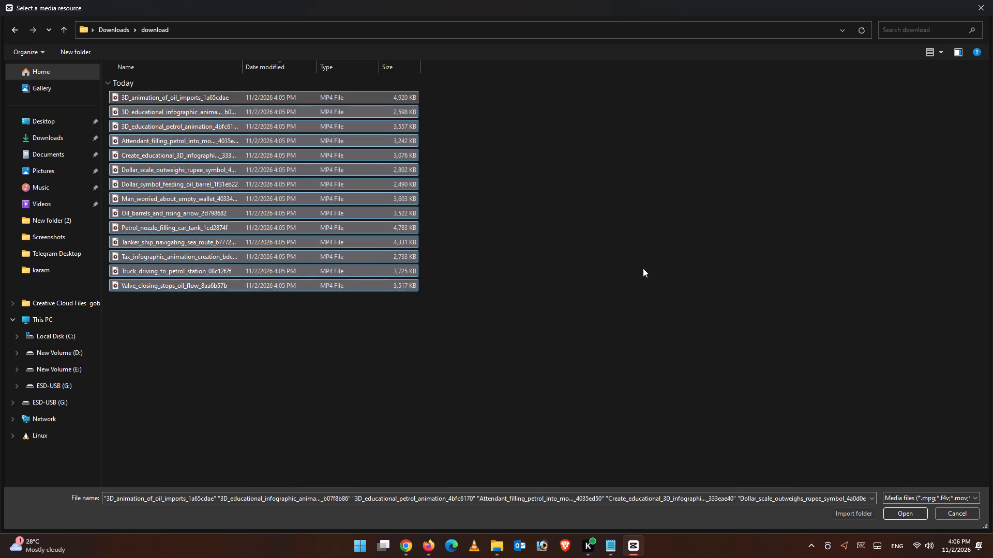
key(ctrl+a)
click(915, 514)
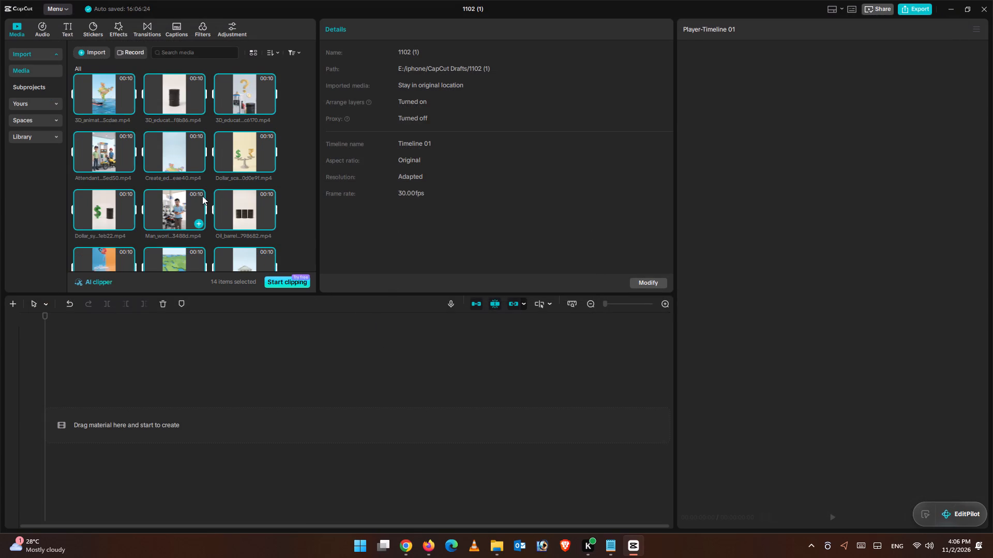
Place all the imported clips together on the main track, starting at the beginning of the timeline.
scroll(214, 191, down, 2)
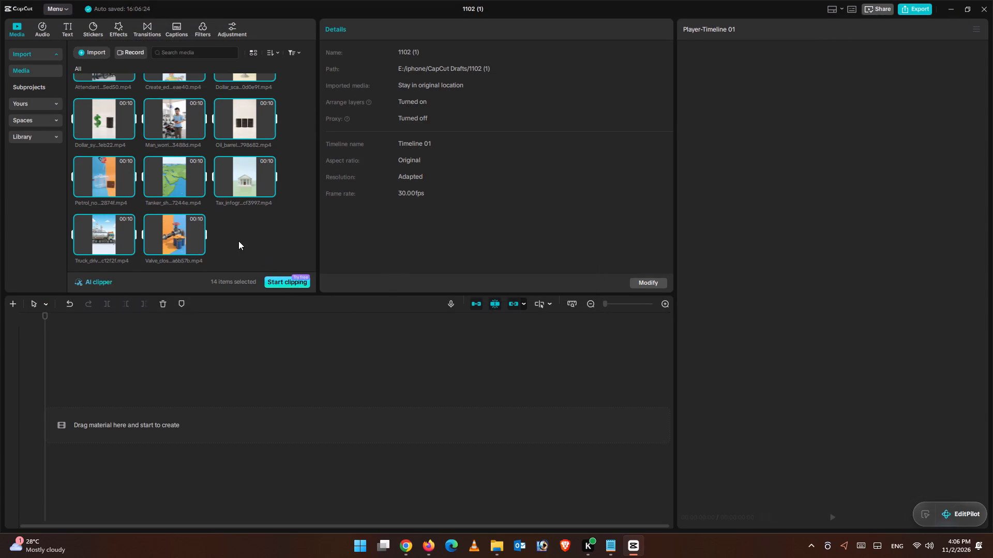
scroll(238, 241, down, 1)
scroll(238, 241, up, 2)
scroll(238, 243, down, 1)
drag(112, 102, 129, 417)
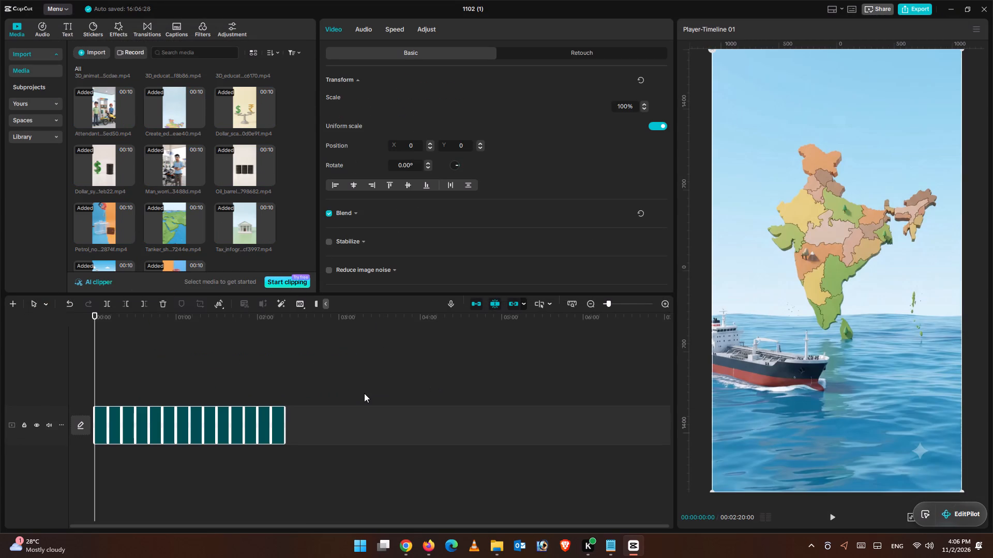
Play the assembled timeline and check the frames at several points through to the end of the last clip.
click(833, 516)
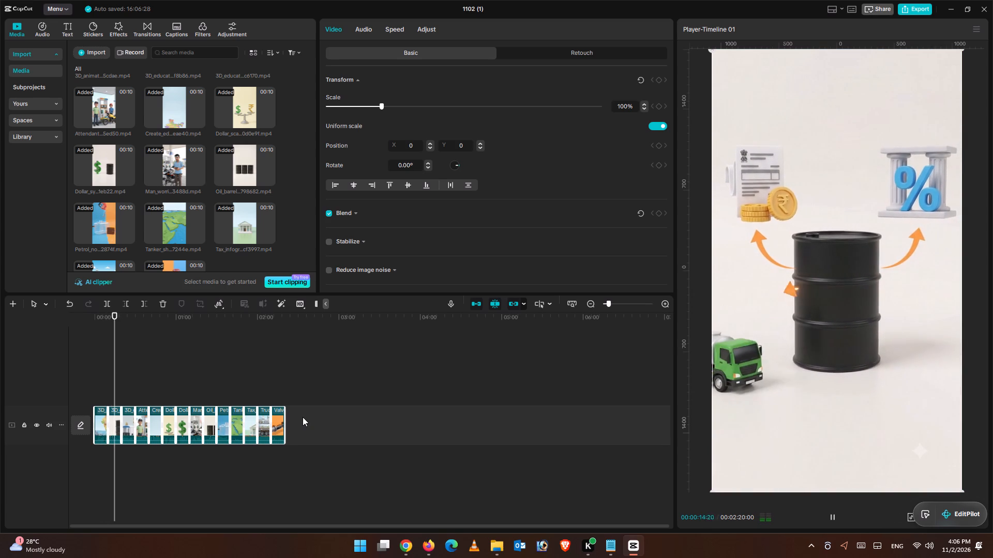
key(ctrl+equal)
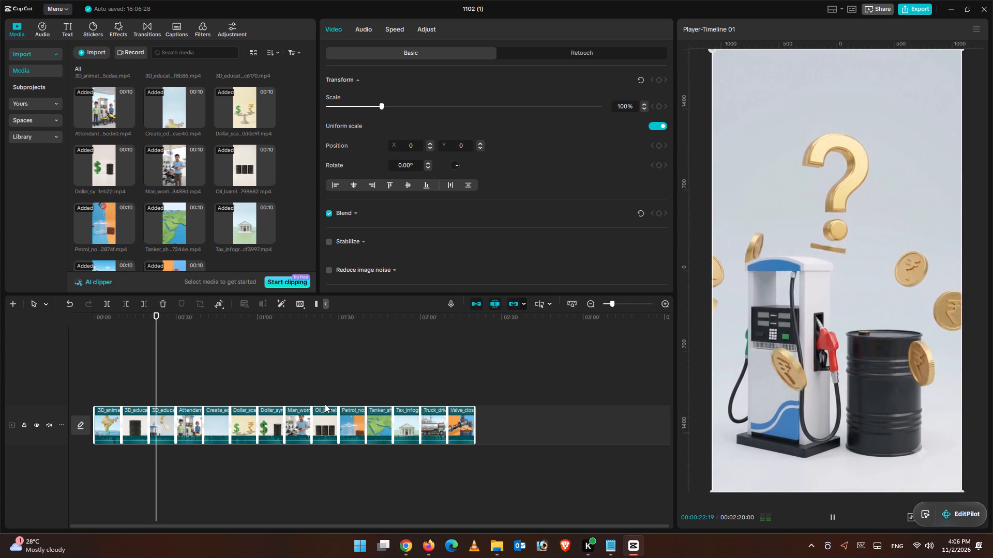
click(435, 363)
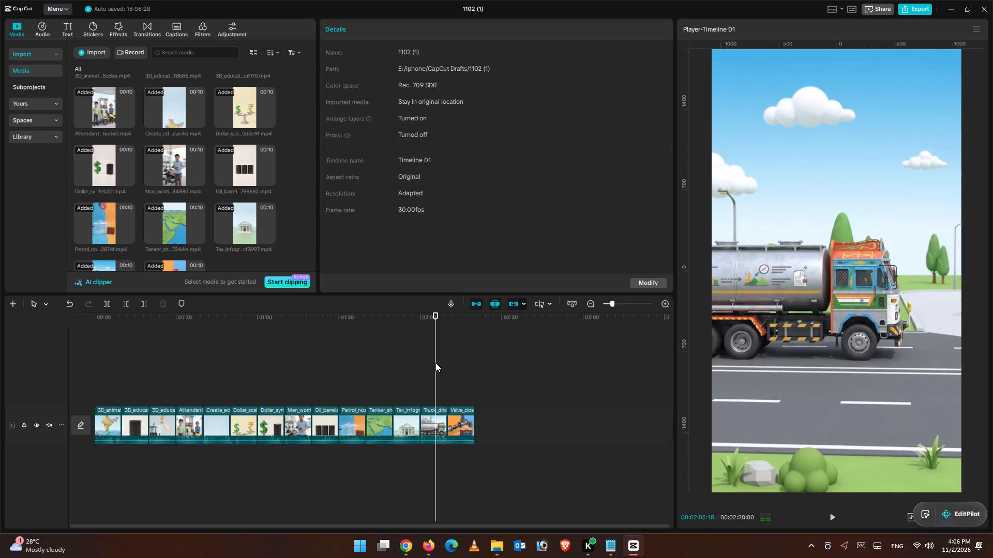
click(343, 381)
click(499, 402)
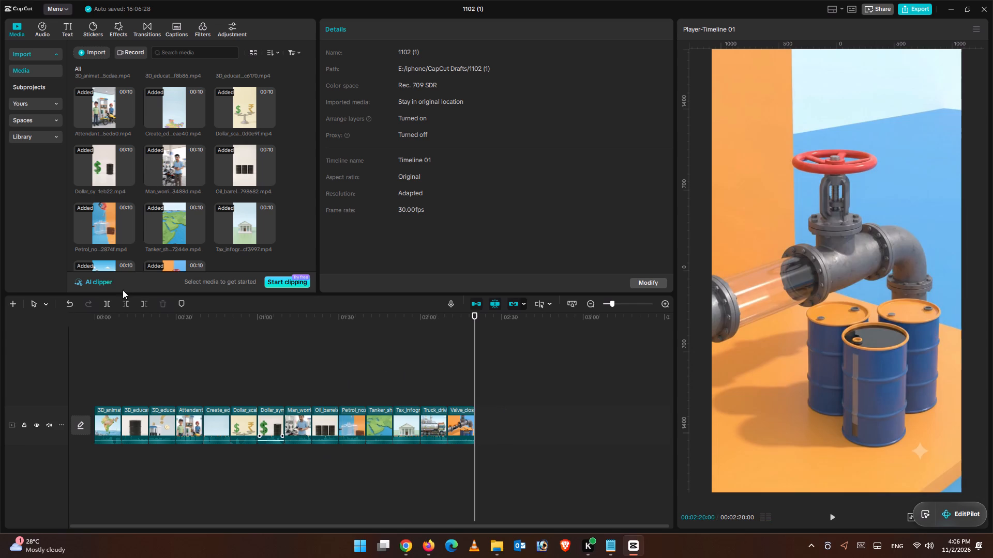
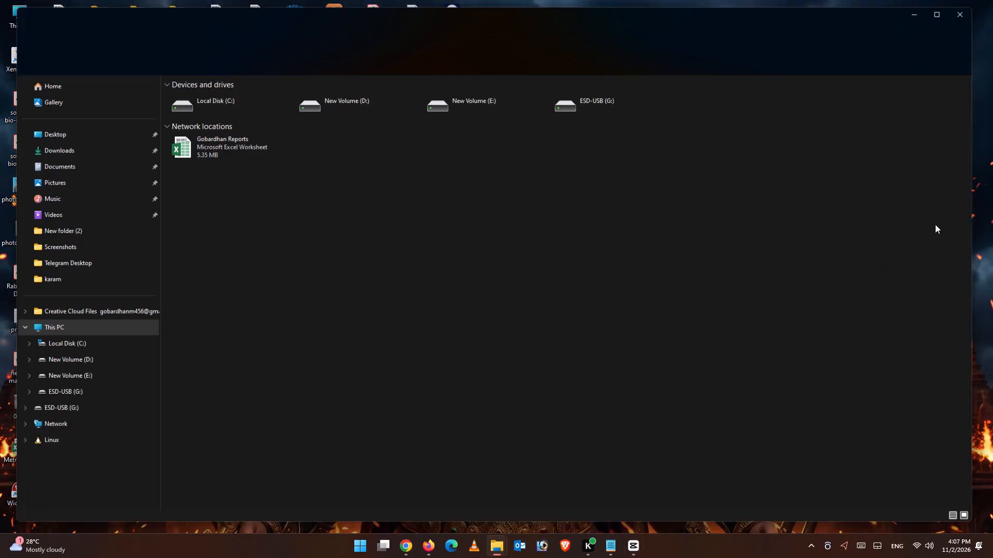
Open the "download" folder of MP4 clips inside Downloads.
scroll(375, 309, up, 1)
click(46, 144)
scroll(513, 213, up, 4)
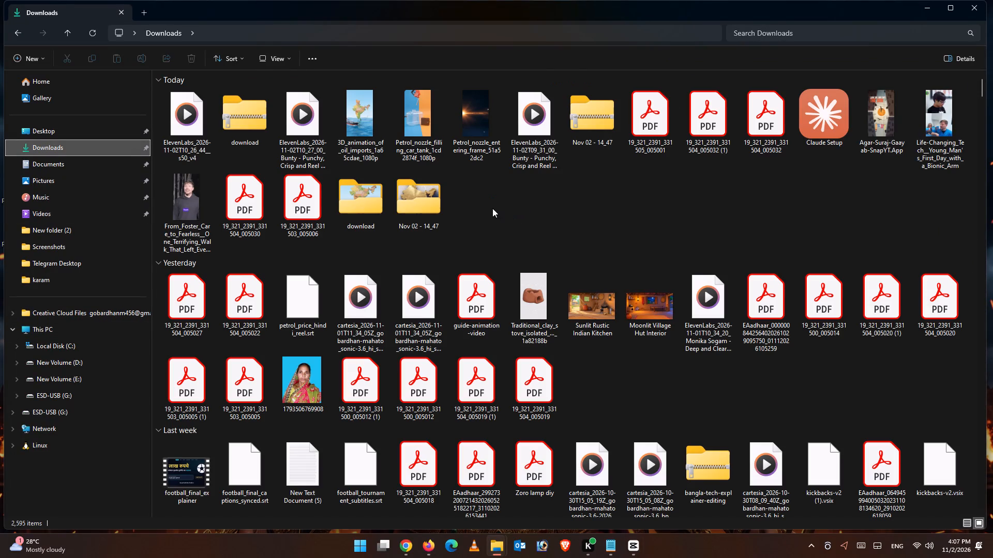
scroll(503, 222, up, 2)
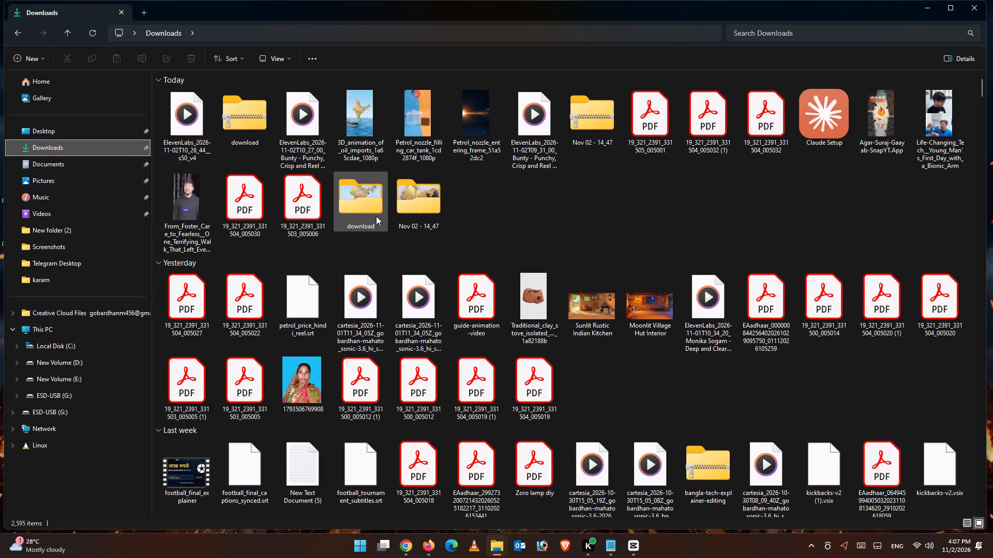
double_click(374, 214)
click(597, 276)
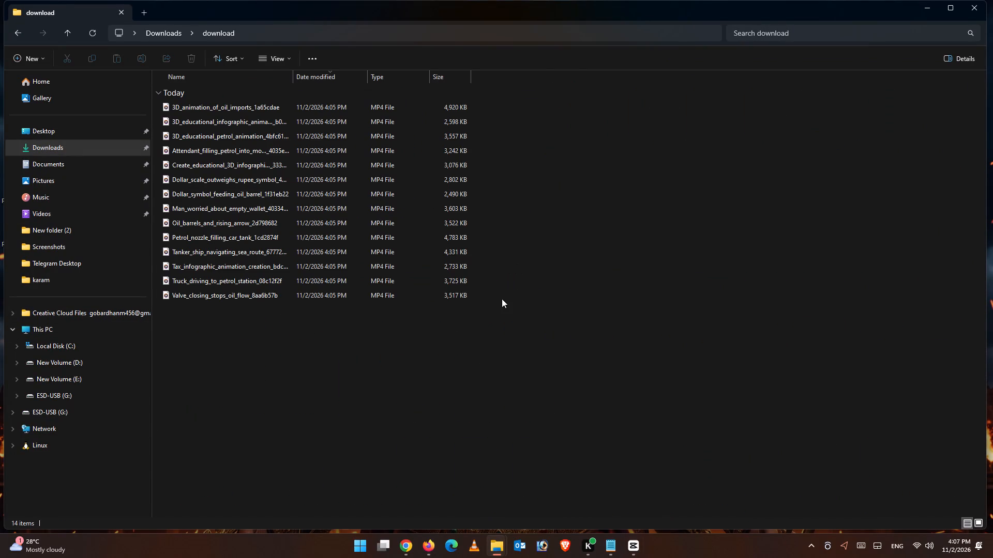
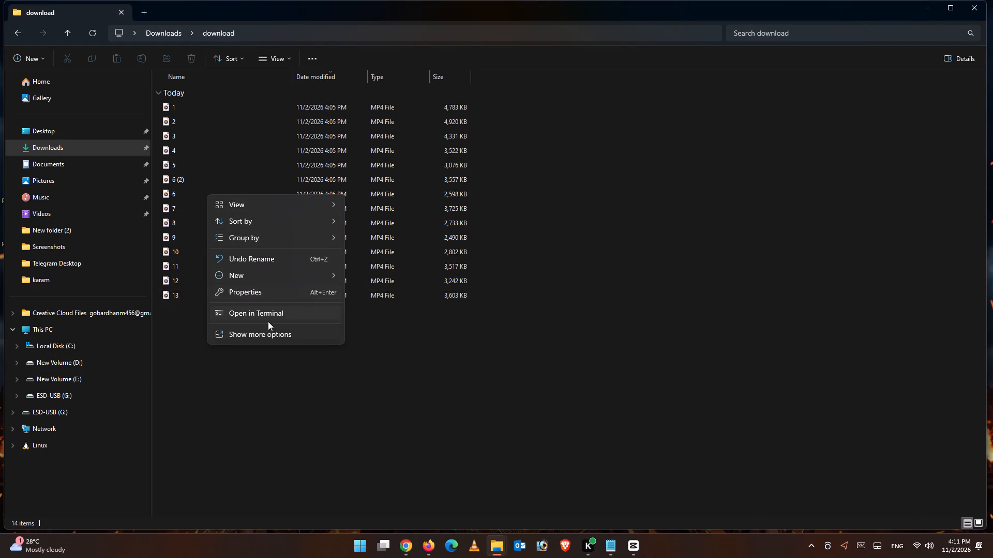
right_click(176, 192)
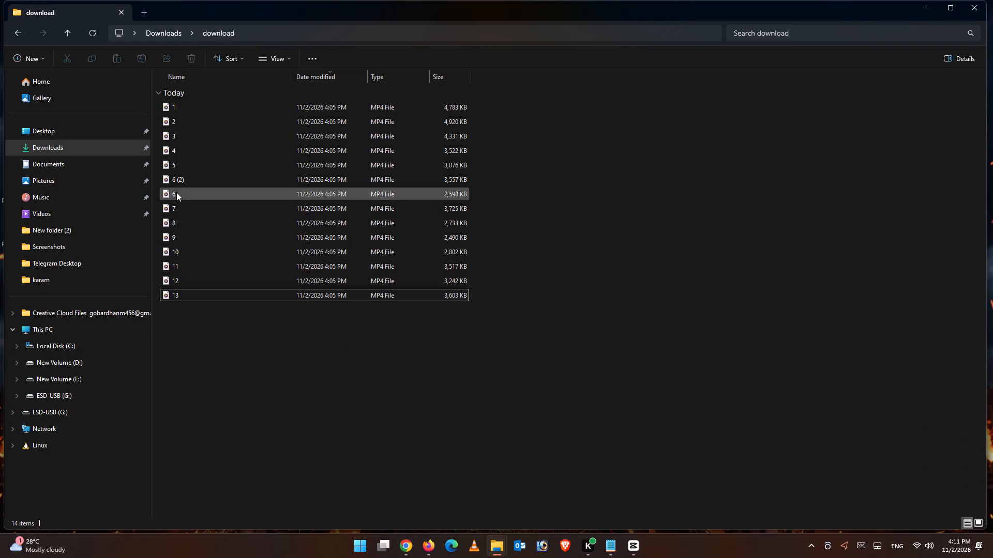
click(175, 193)
click(175, 193)
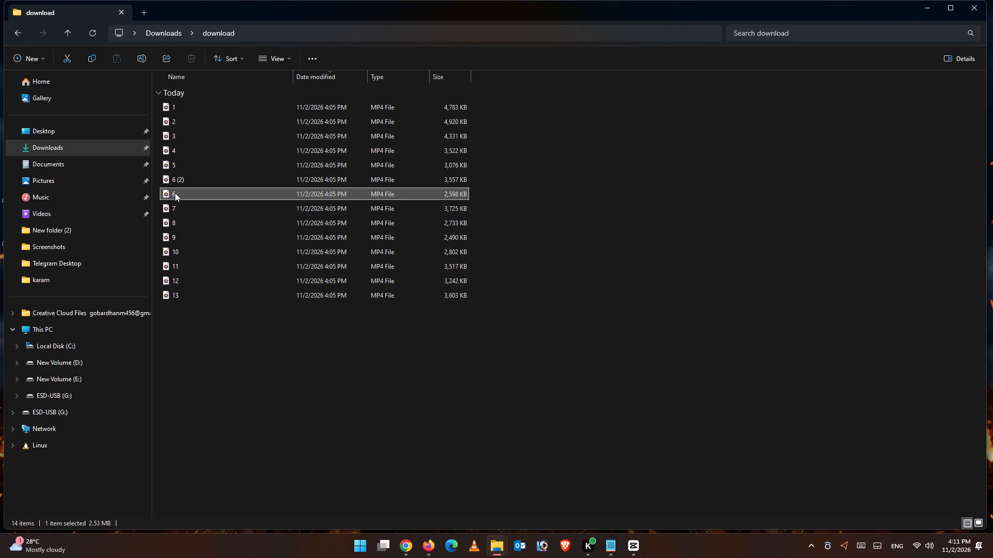
right_click(175, 193)
click(230, 204)
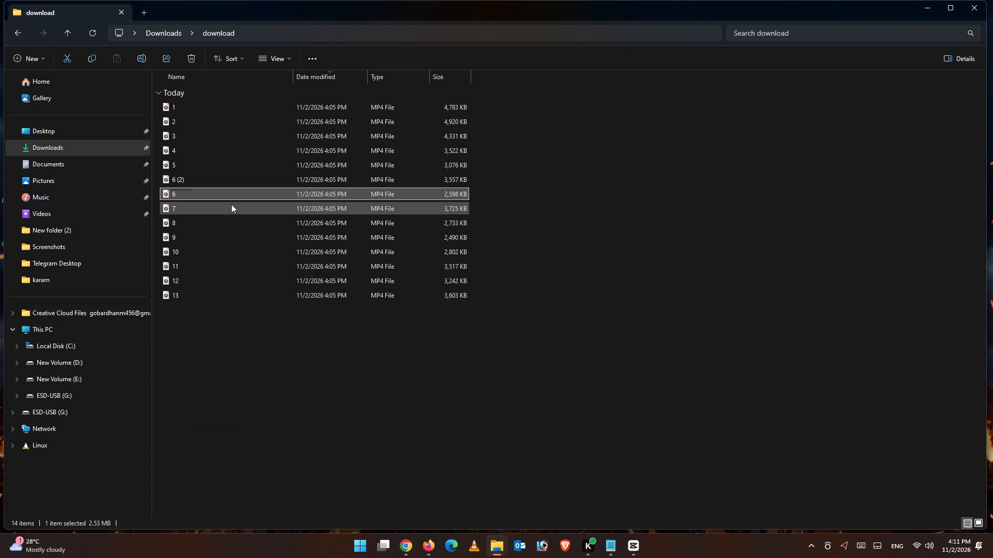
key(BackSpace)
text(14)
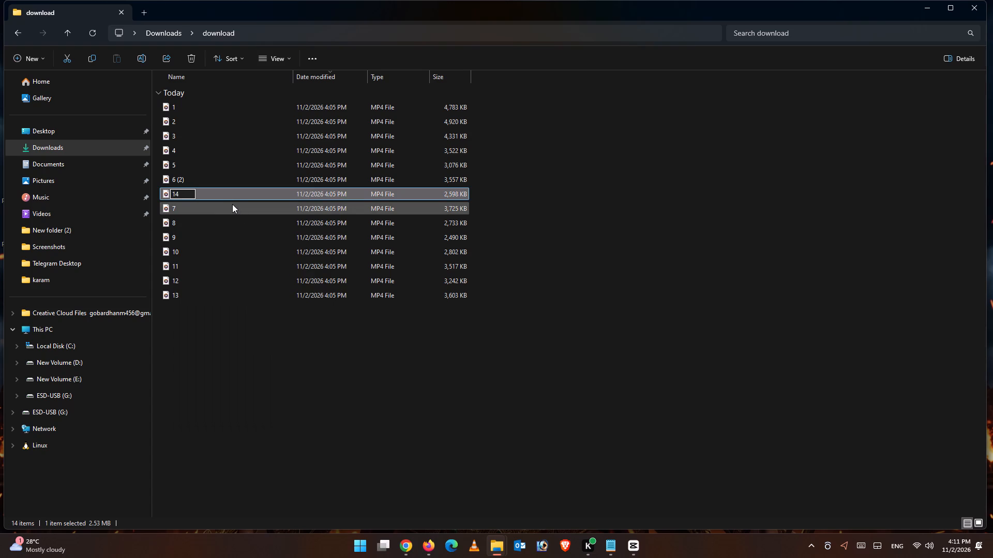
drag(269, 322, 255, 318)
Rename the "6 (2)" file in the "download" folder as 6.
right_click(194, 177)
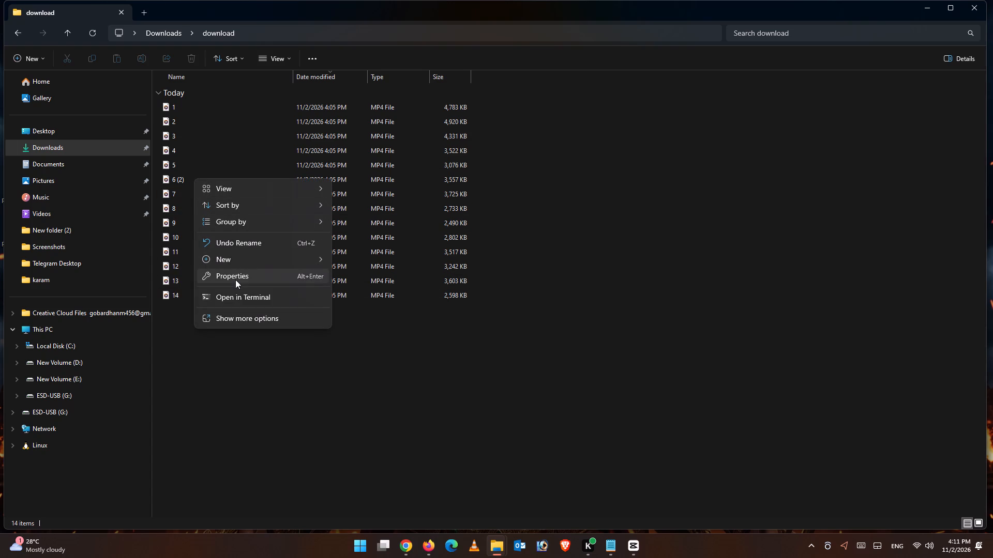
click(179, 177)
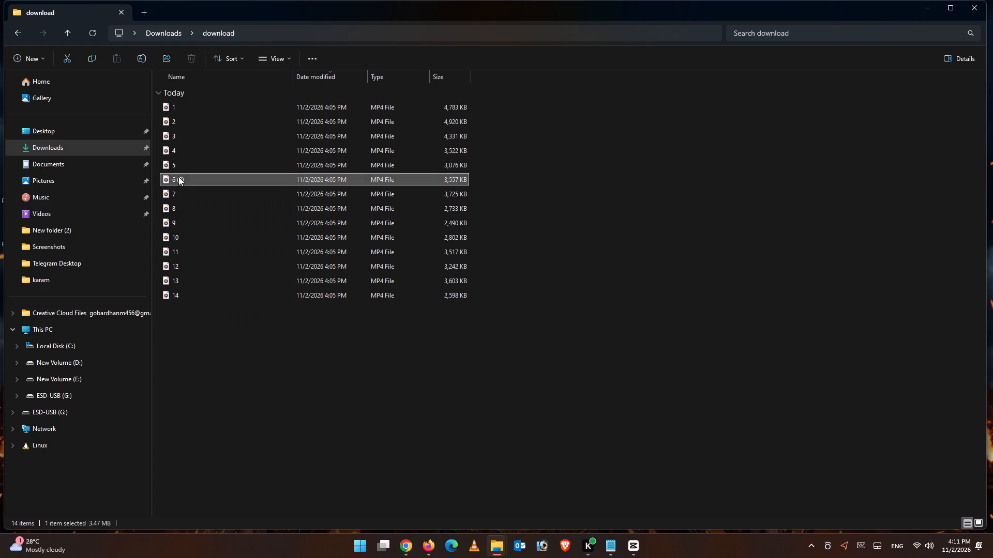
right_click(178, 177)
click(234, 183)
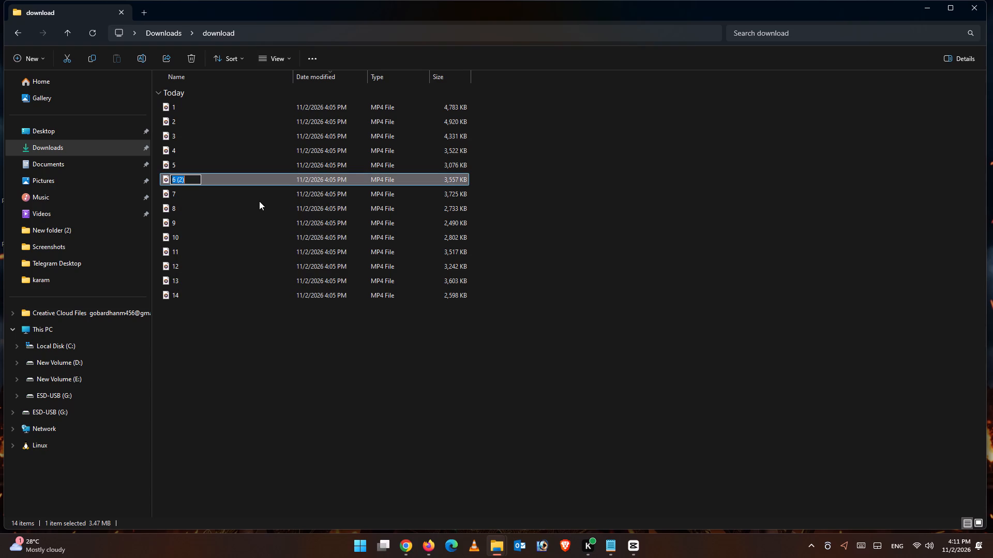
key(BackSpace)
key(6)
click(556, 299)
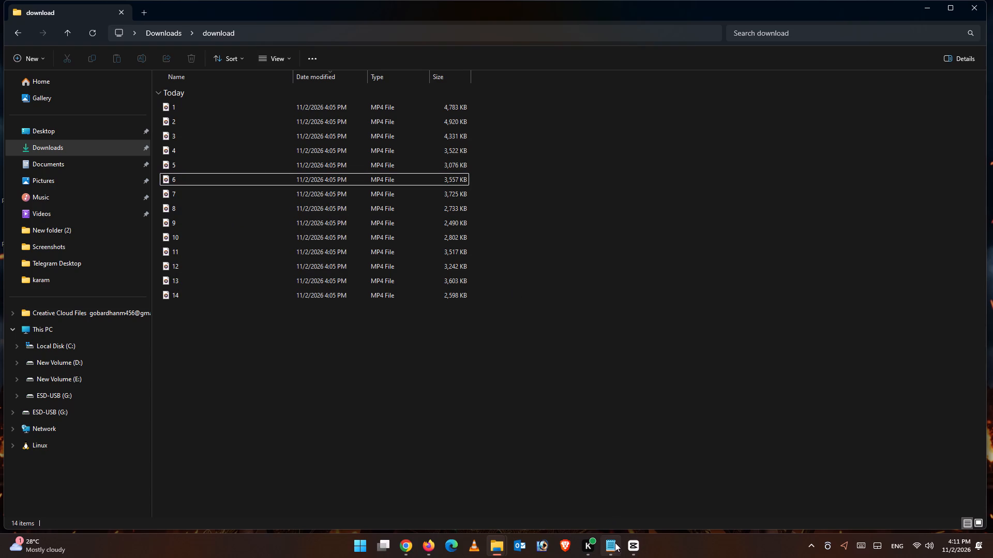
Switch to the CapCut home screen.
click(650, 544)
click(635, 547)
scroll(388, 336, up, 2)
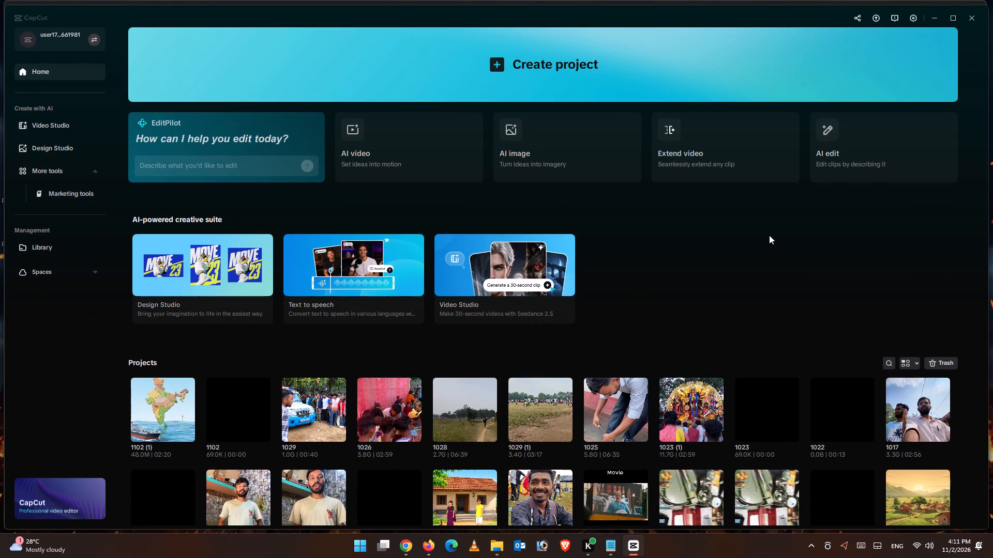
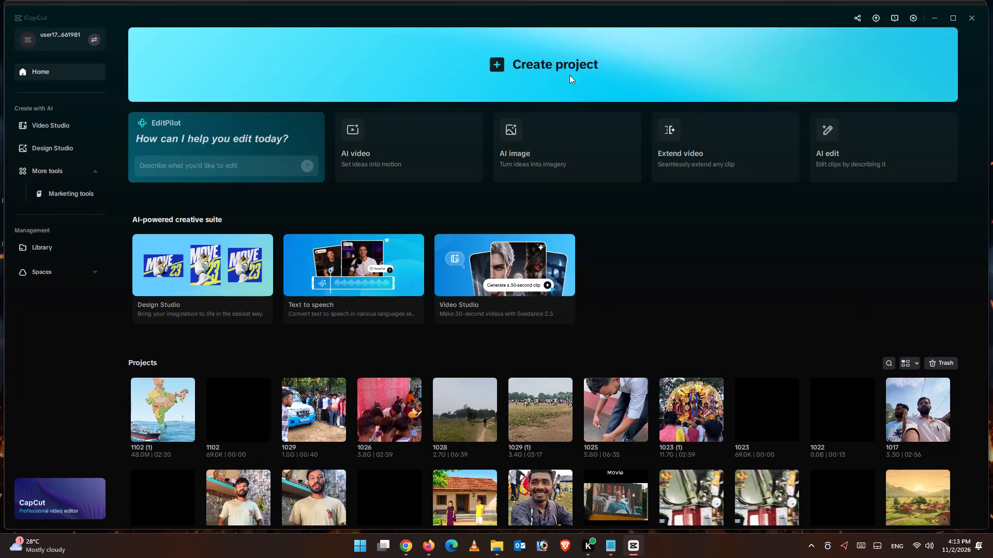
Create a new empty video project.
click(573, 59)
Import all the numbered MP4 clips, 1 to 14, from the "download" folder into the project's media.
click(219, 193)
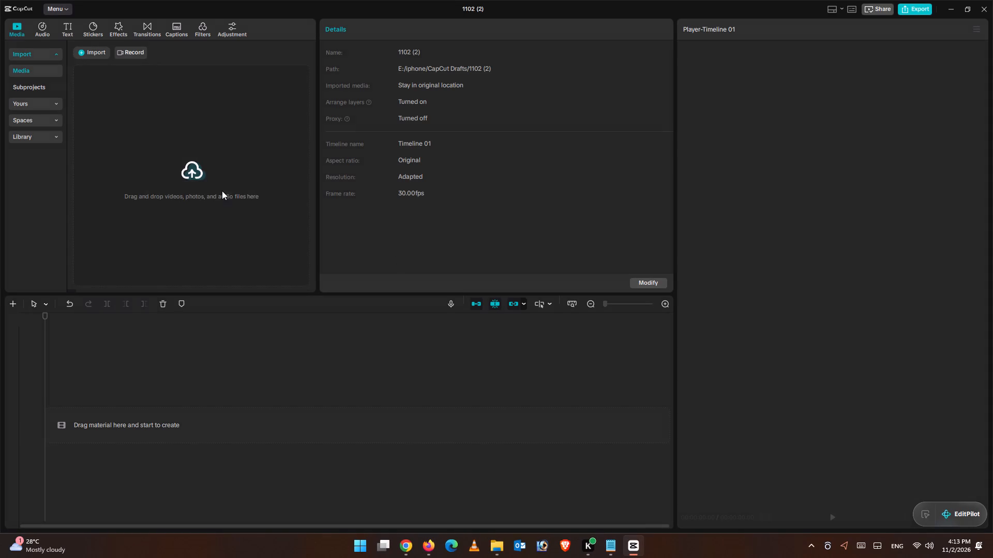
click(219, 185)
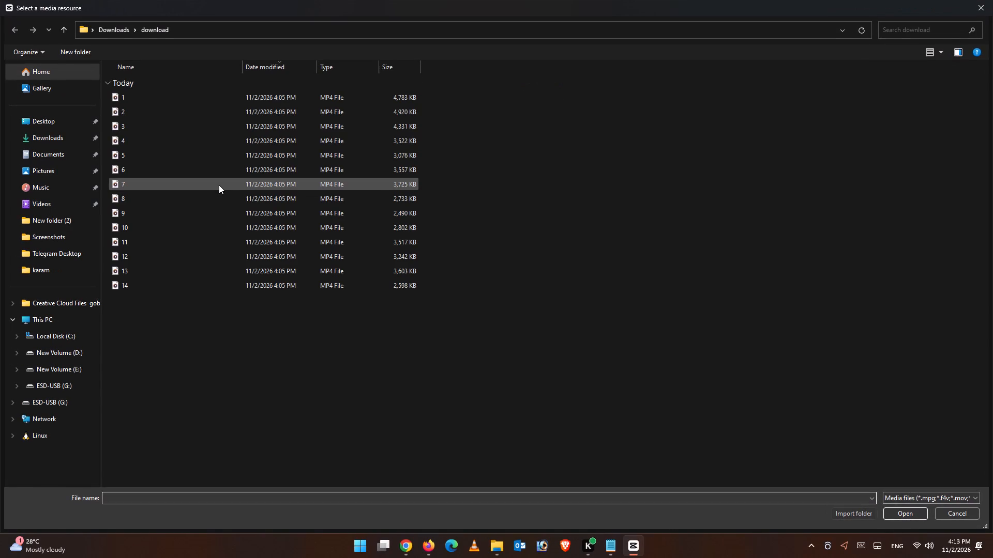
click(279, 356)
key(ctrl+a)
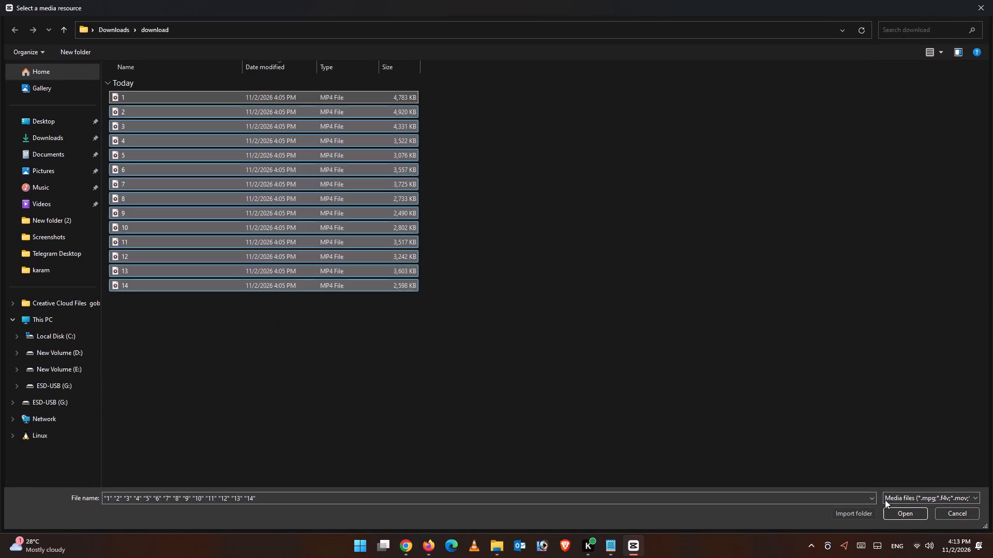
click(897, 518)
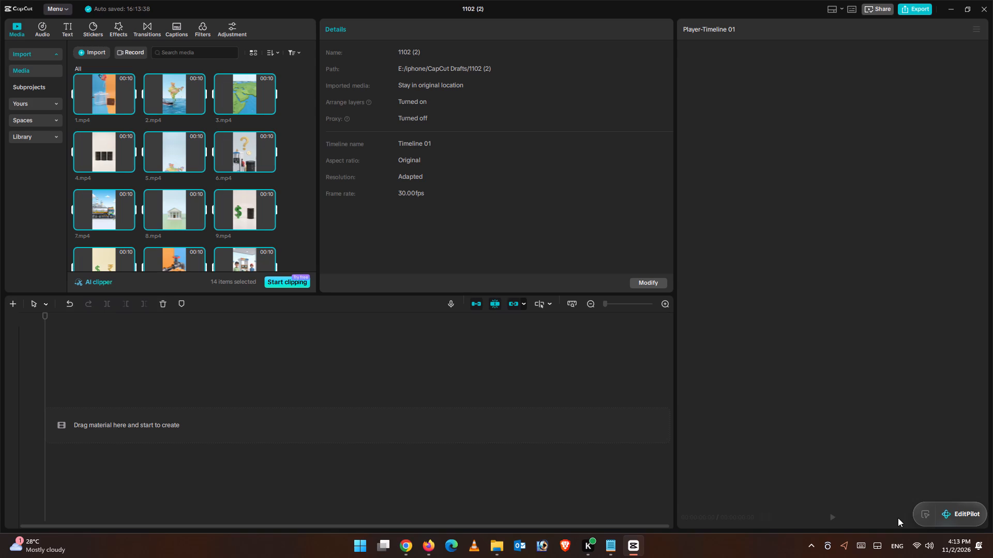
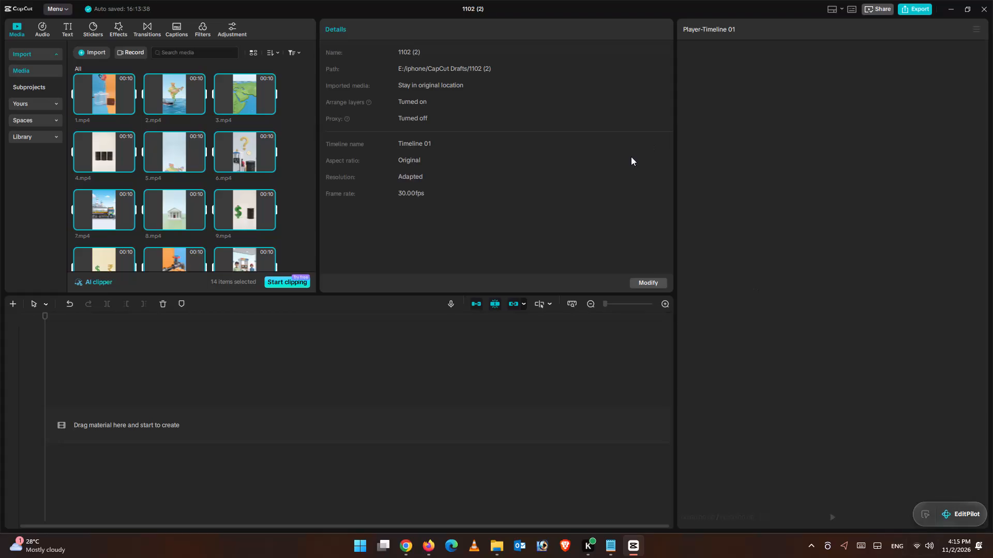
Place all 14 selected clips on the empty timeline in numerical order, from 1.mp4 to 14.mp4, beginning at 00:00.
drag(115, 93, 103, 405)
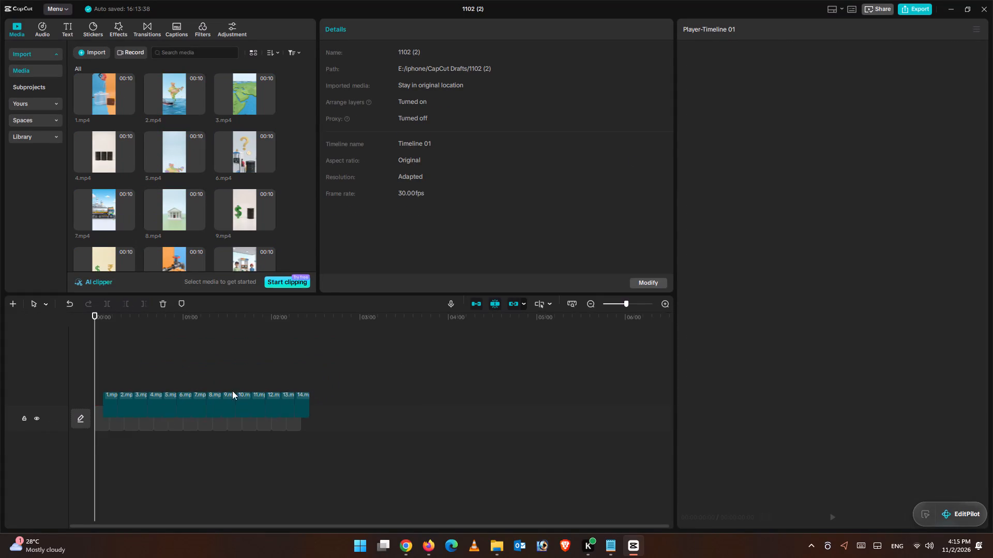
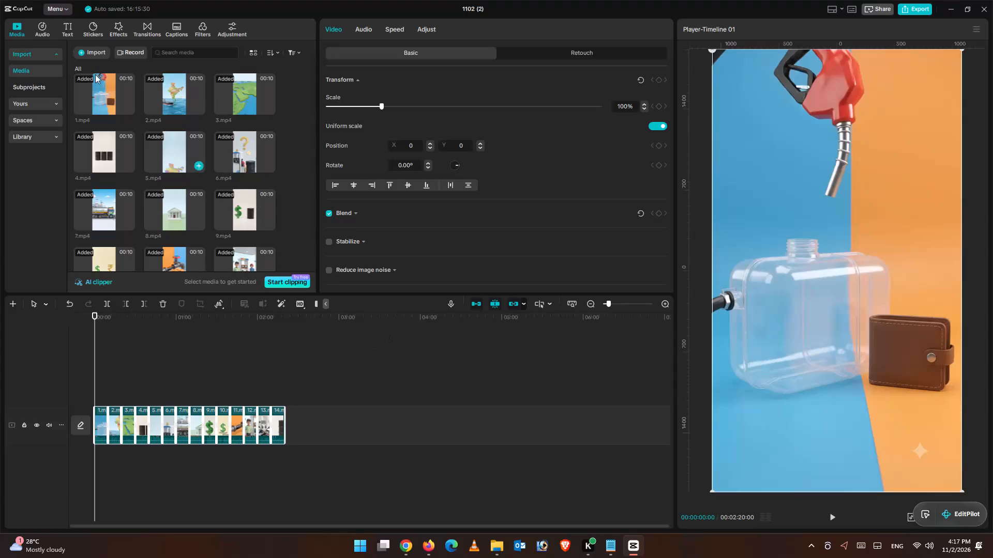
Audition the two ElevenLabs Bunty recordings stamped 09_31_00 and 10_27_00 in Downloads to choose the voice-over for audio import.
click(44, 32)
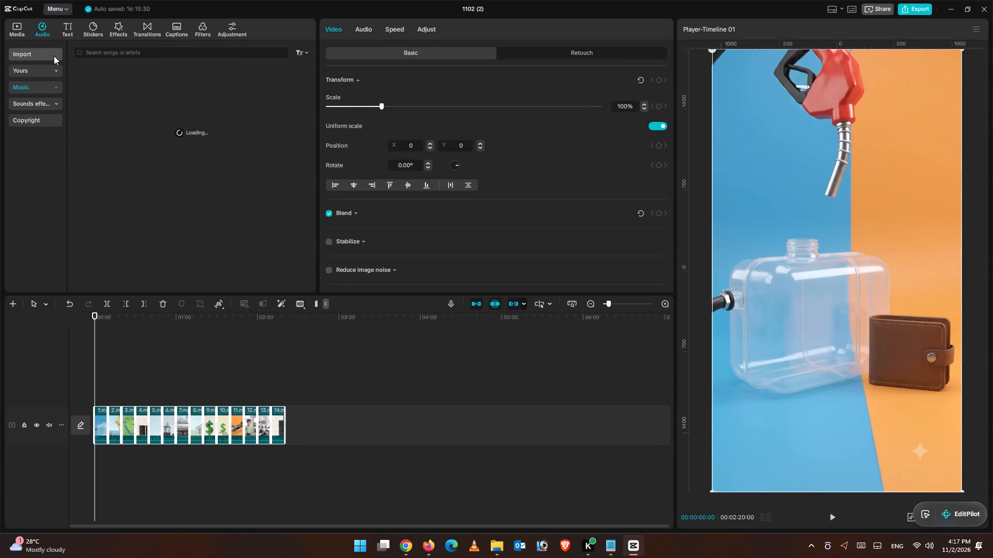
click(49, 54)
click(269, 75)
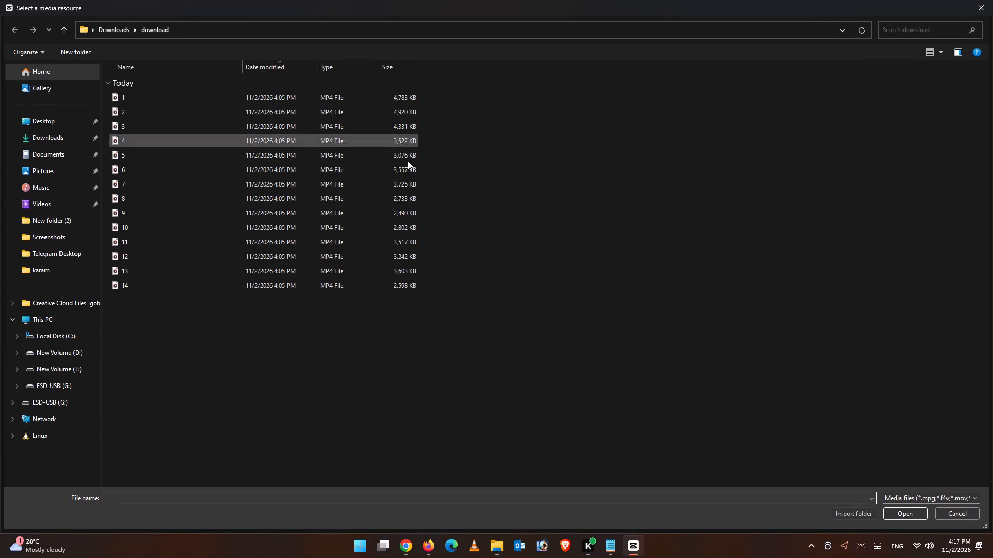
click(59, 136)
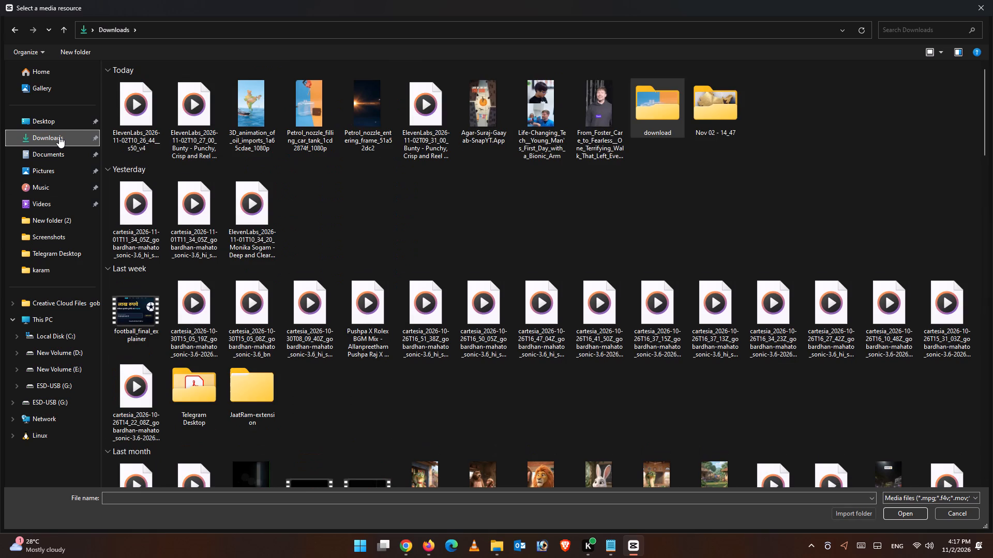
right_click(182, 137)
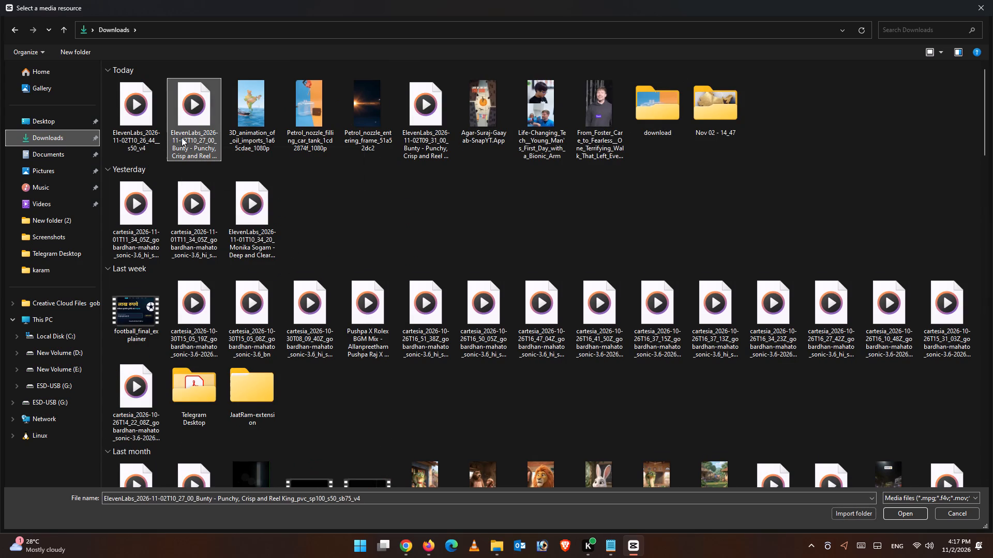
click(610, 187)
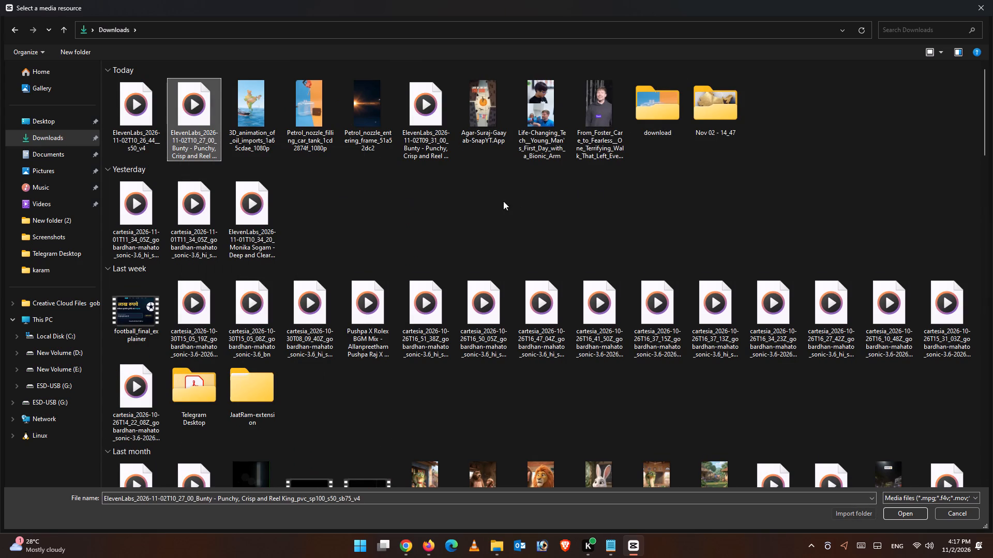
click(423, 143)
right_click(423, 143)
click(459, 168)
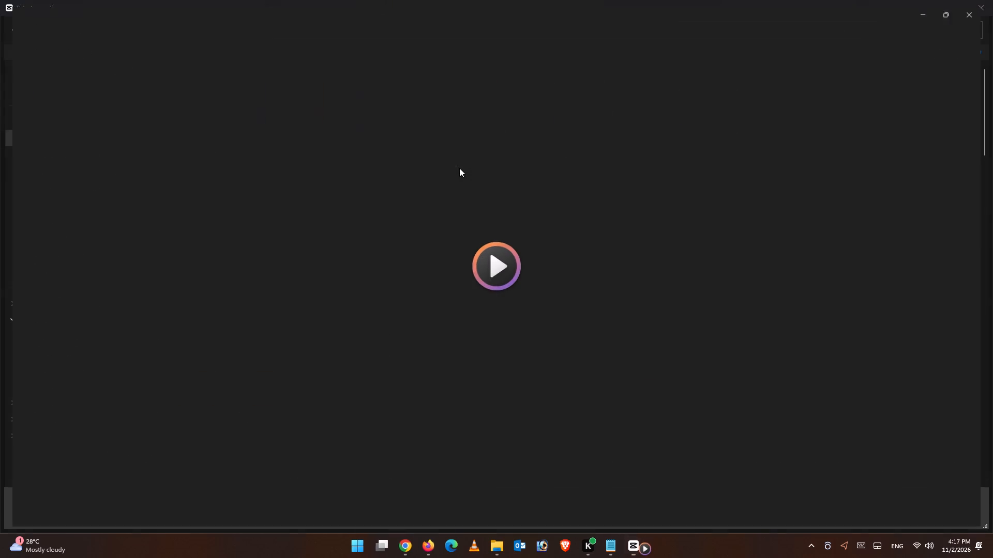
click(983, 13)
click(205, 123)
right_click(206, 122)
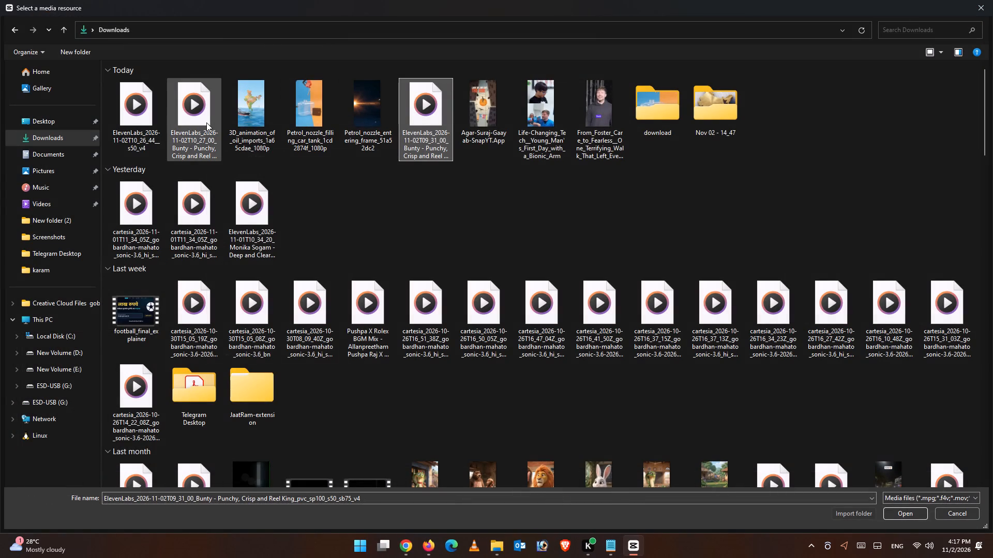
click(242, 142)
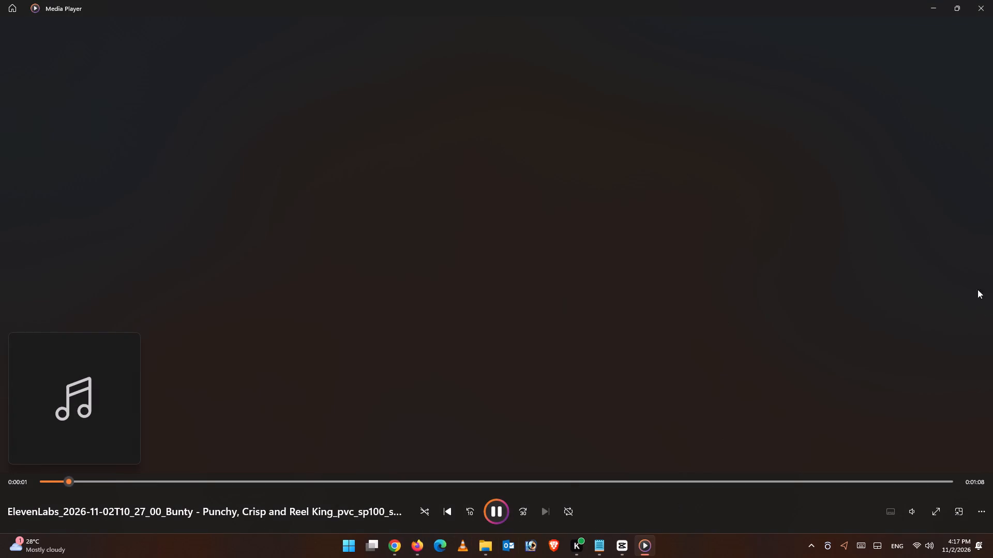
click(985, 512)
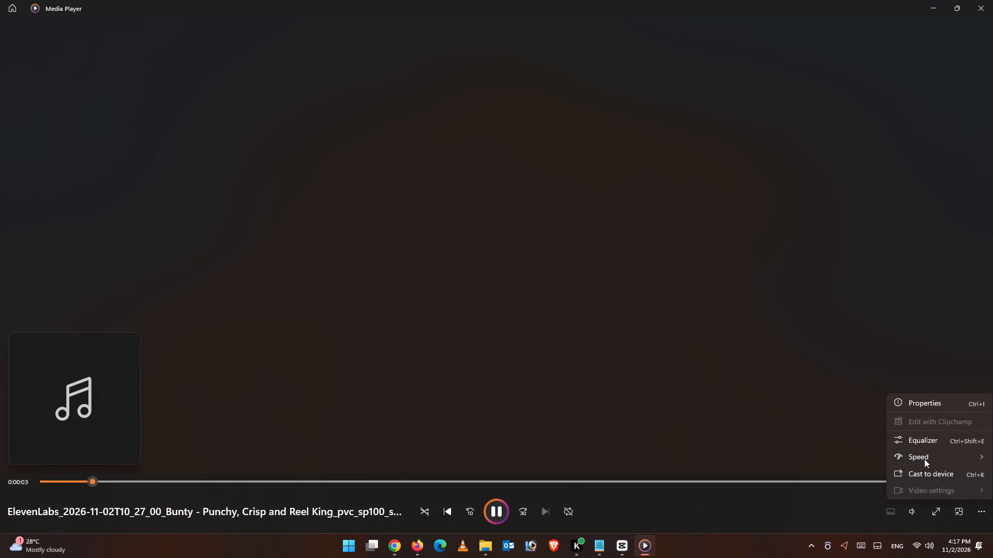
click(732, 397)
click(992, 11)
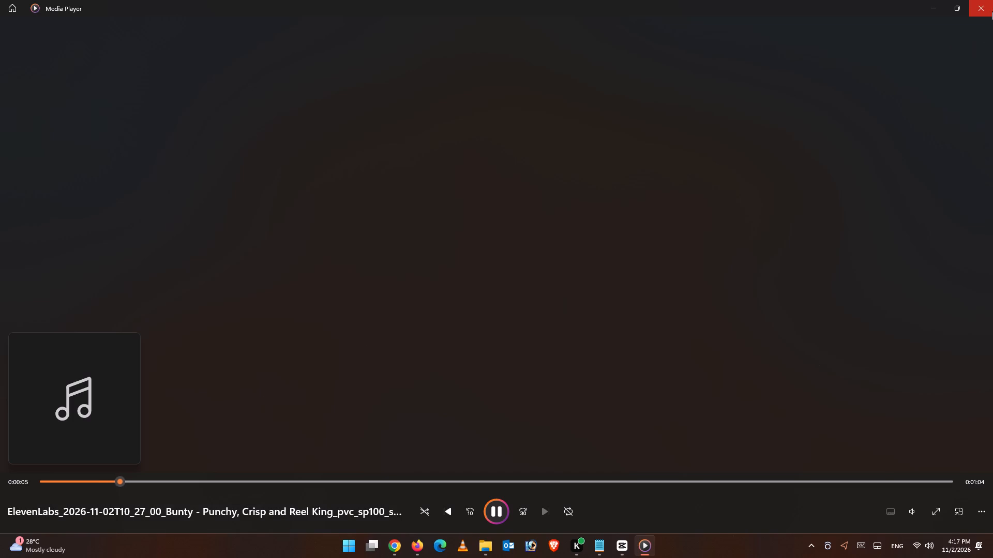
Import the ElevenLabs Bunty recording stamped 10_27_00 as extracted audio and place it at 00:00 beneath the video clips.
double_click(200, 127)
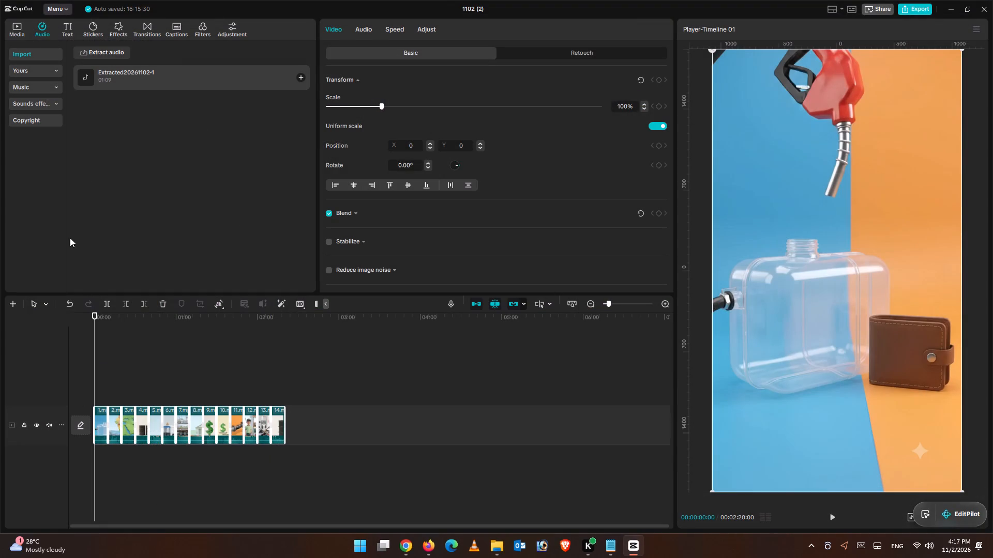
click(302, 77)
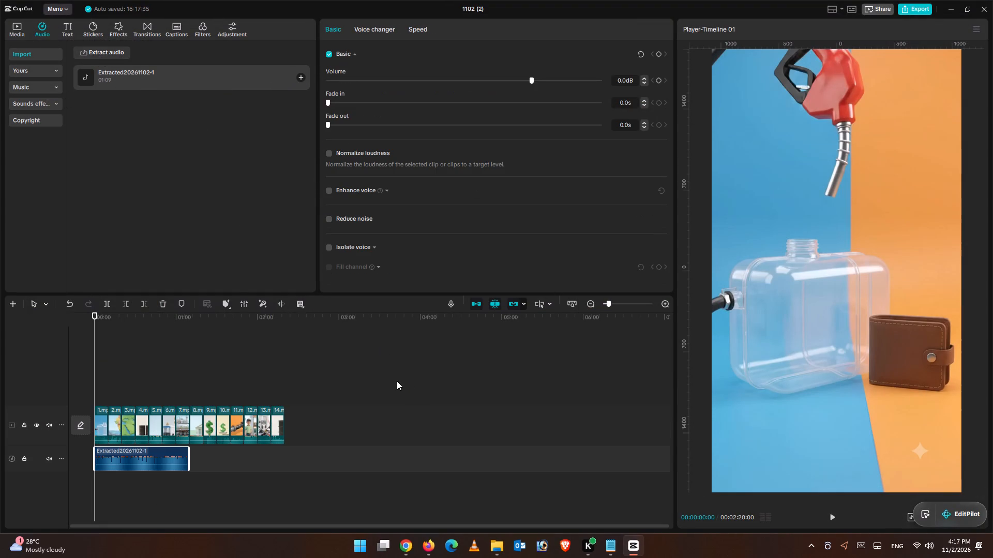
Play the opening against the voice-over and mute the video track that holds the animation clips.
key(ctrl+equal)
key(ctrl+equal)
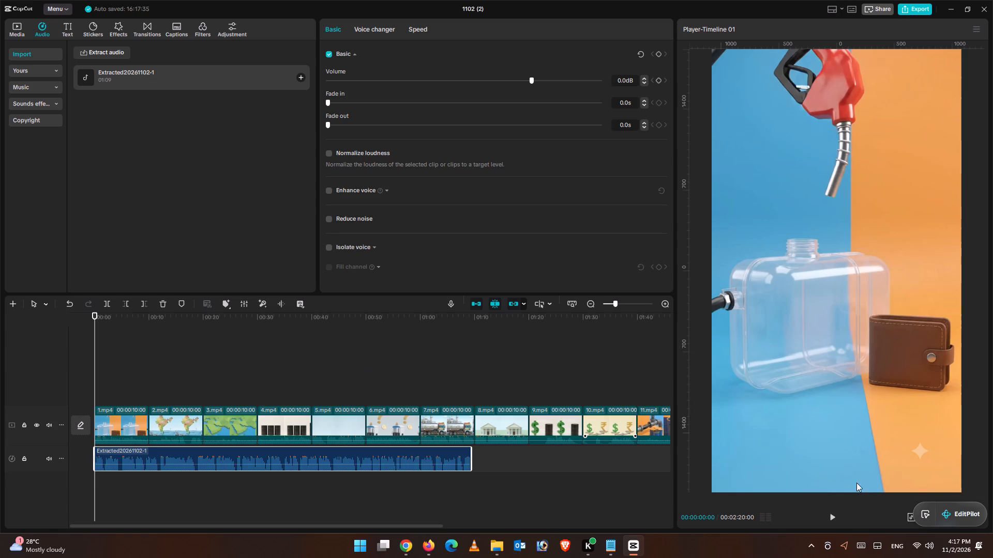
click(833, 515)
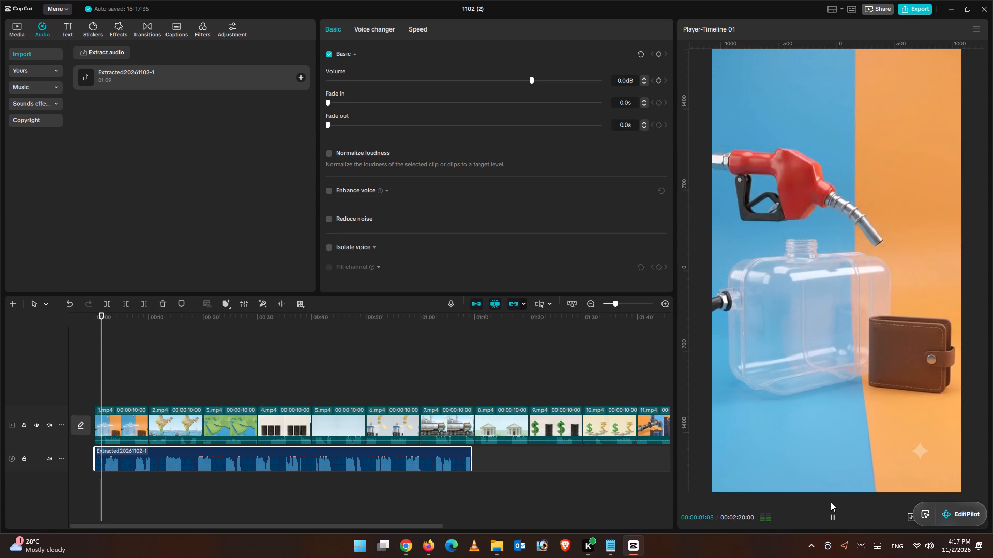
click(830, 500)
click(51, 425)
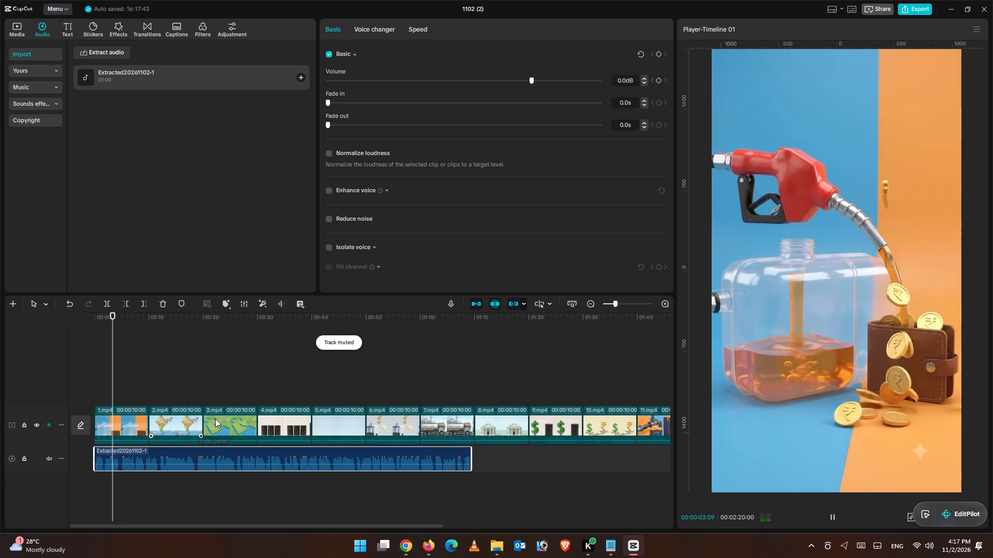
Split the voice-over at the end of its first phrase, at 00:00:01:12.
drag(124, 333, 116, 333)
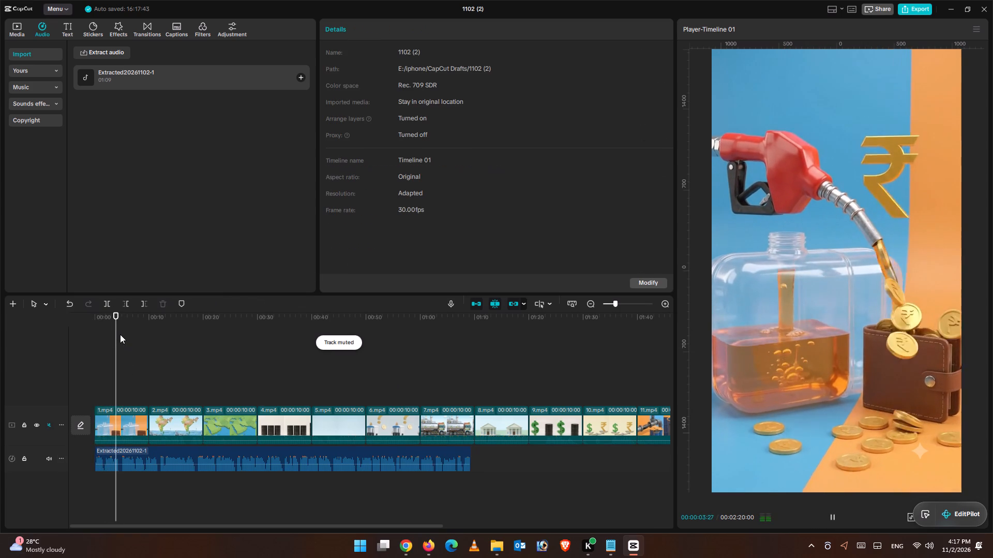
key(ctrl+equal)
key(ctrl+equal)
key(ctrl+equal)
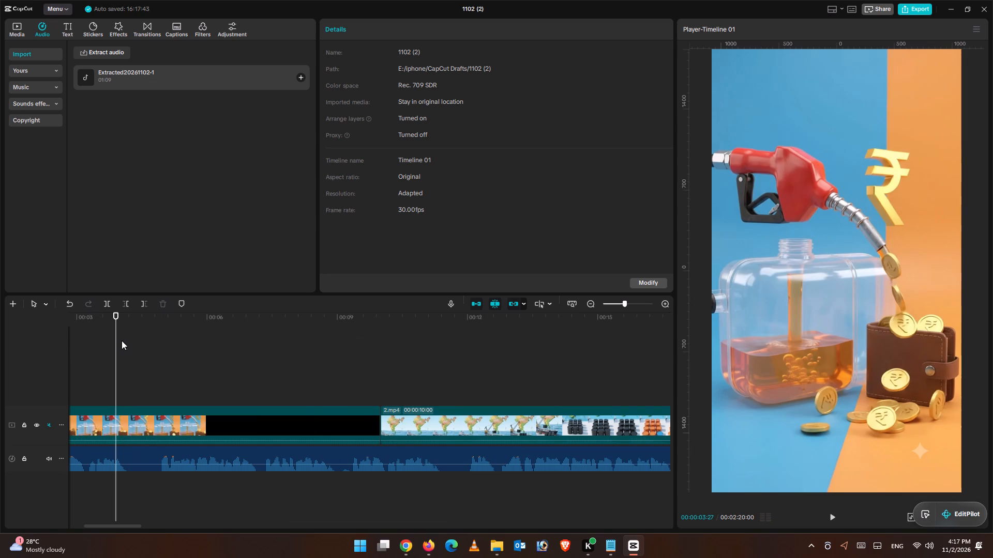
drag(127, 329, 106, 329)
drag(110, 328, 0, 323)
drag(193, 320, 0, 377)
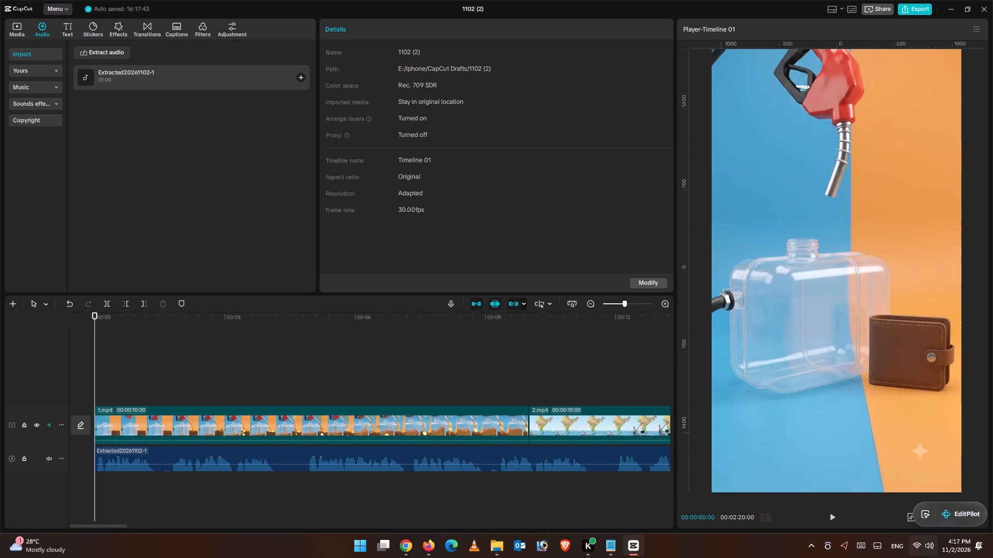
click(835, 519)
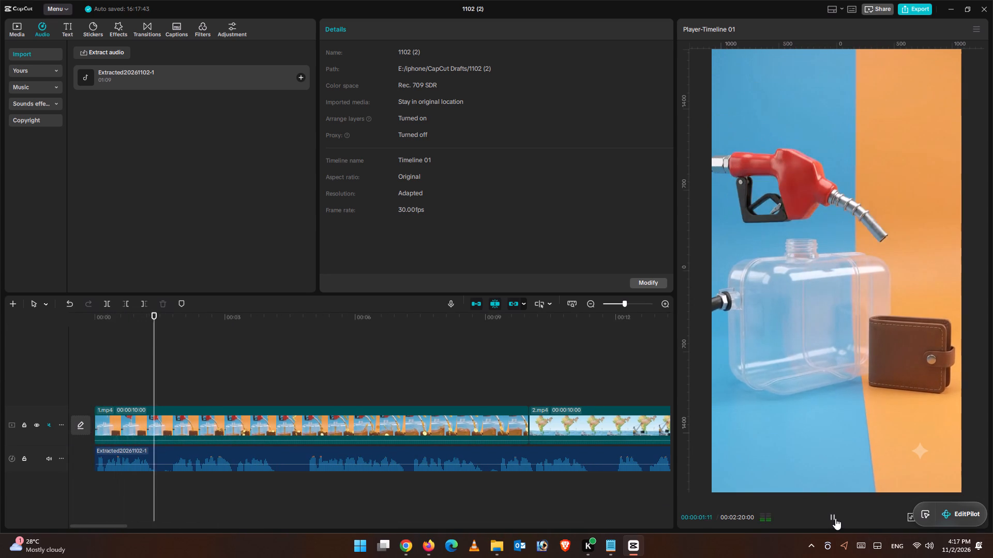
click(835, 518)
drag(182, 314, 160, 319)
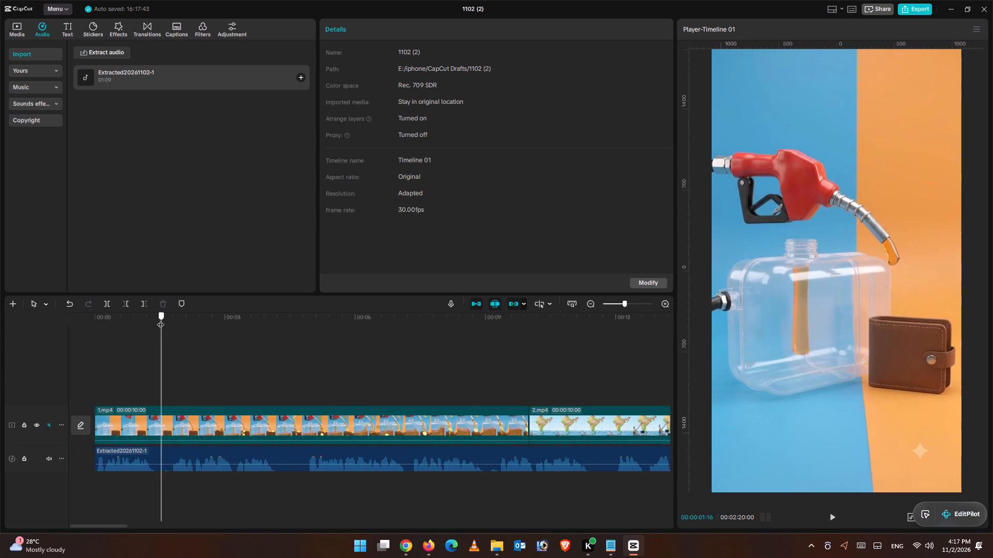
drag(160, 319, 155, 319)
click(177, 467)
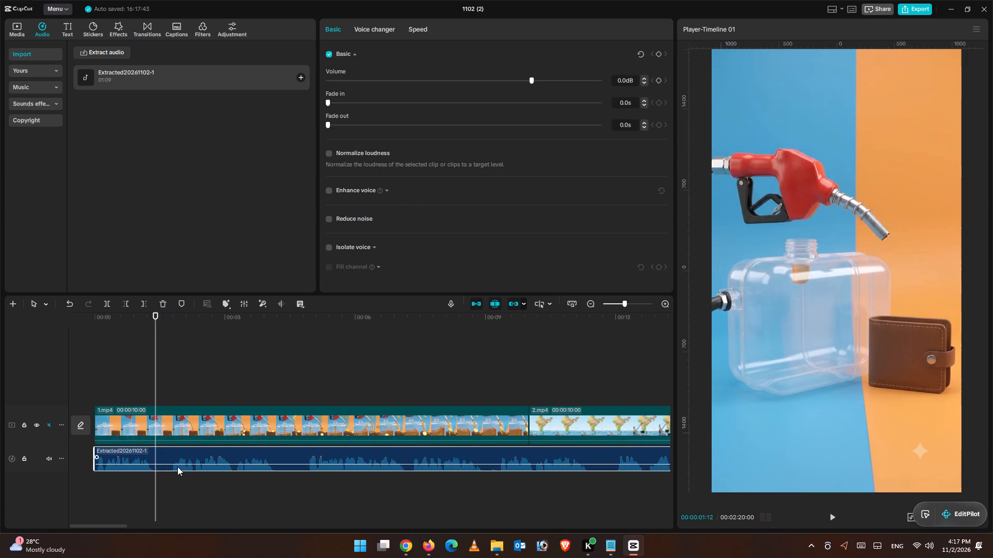
click(107, 308)
Trim the silence off the second voice-over segment up to 00:00:01:23 and slide it back against the first segment.
drag(154, 319, 164, 328)
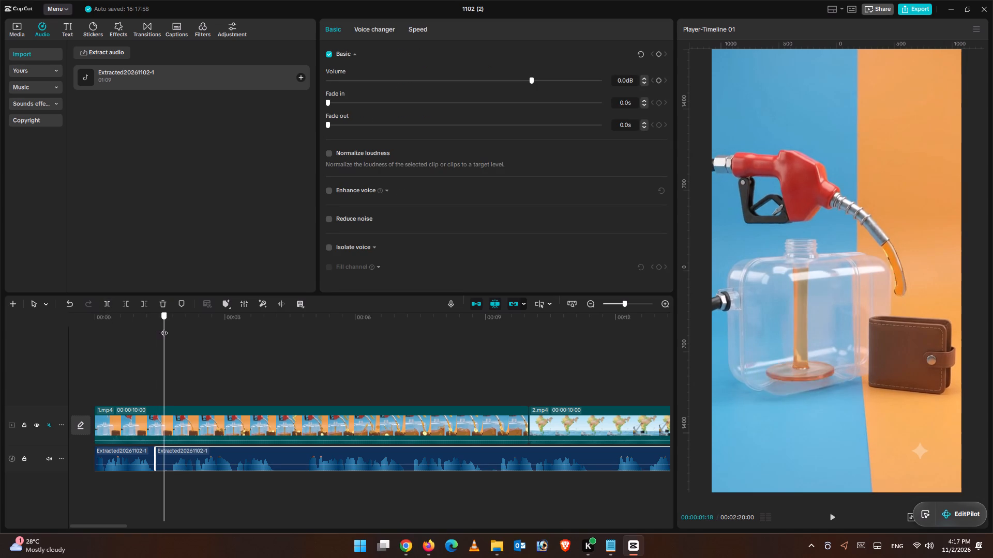
drag(164, 328, 171, 333)
click(123, 304)
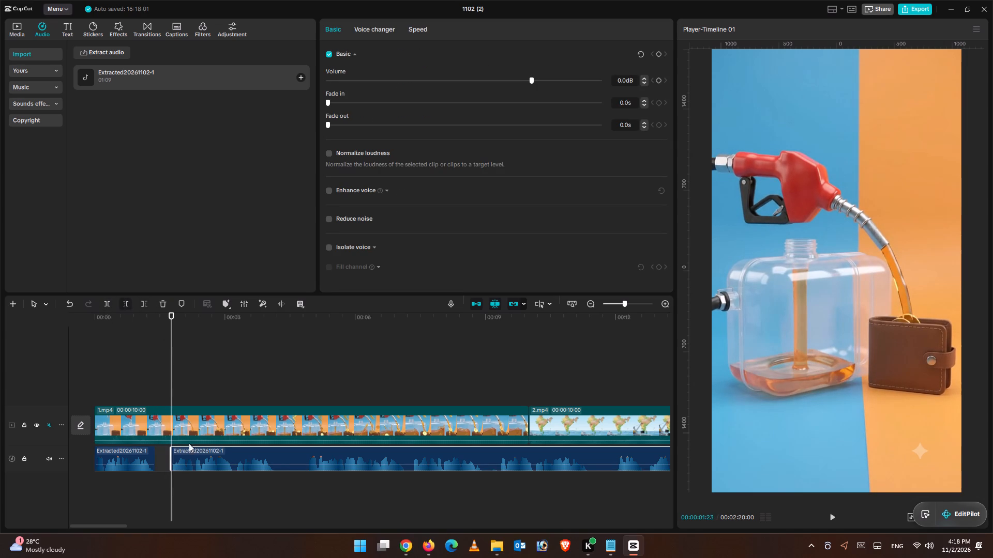
drag(190, 453, 177, 453)
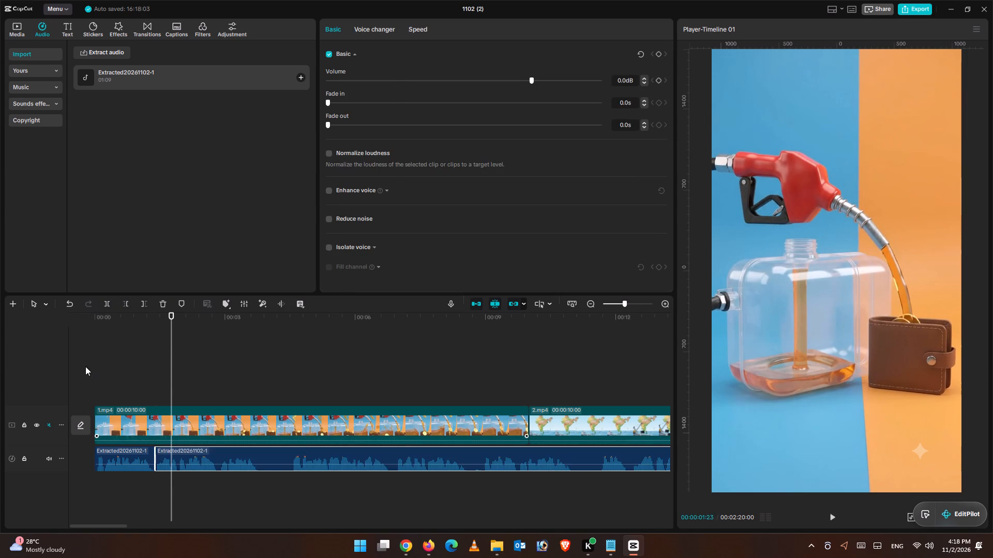
Trim about the first 4 seconds off 1.mp4 so that the clip lasts 00:00:06:01.
click(85, 366)
click(832, 518)
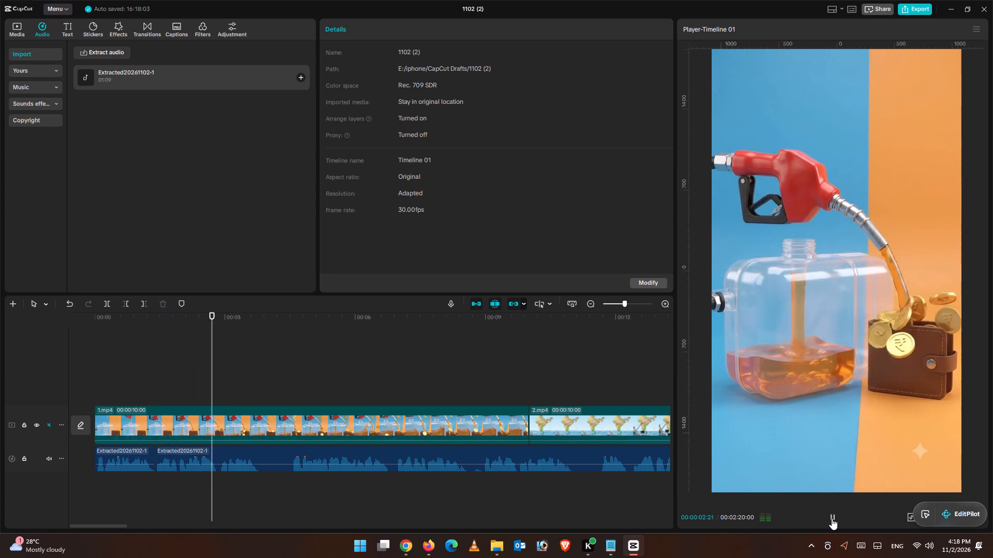
click(832, 518)
drag(221, 364, 328, 376)
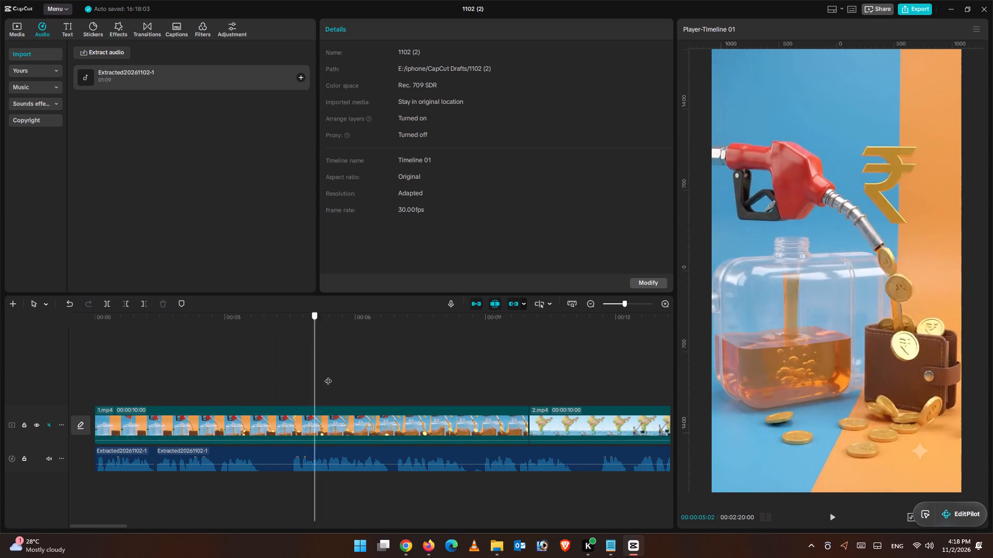
drag(328, 376, 267, 372)
click(291, 431)
click(121, 310)
click(124, 306)
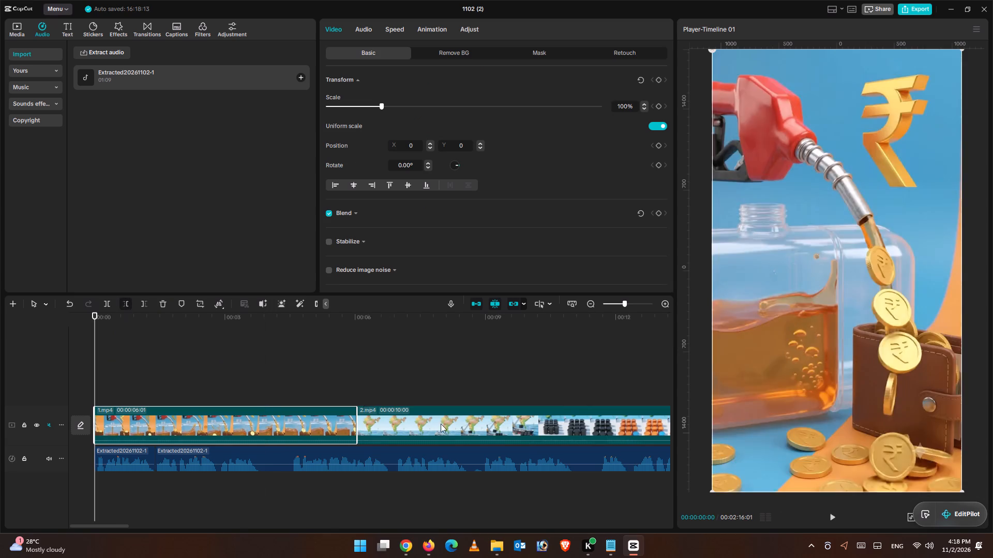
Play the opening again and split the voice-over at the next pause, at 00:00:02:23.
click(837, 520)
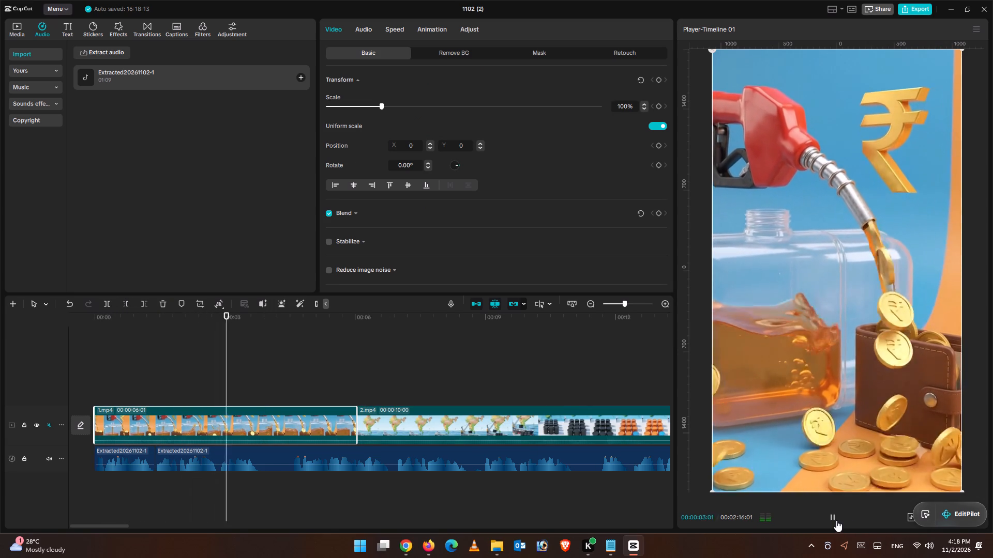
click(836, 520)
drag(272, 335, 264, 335)
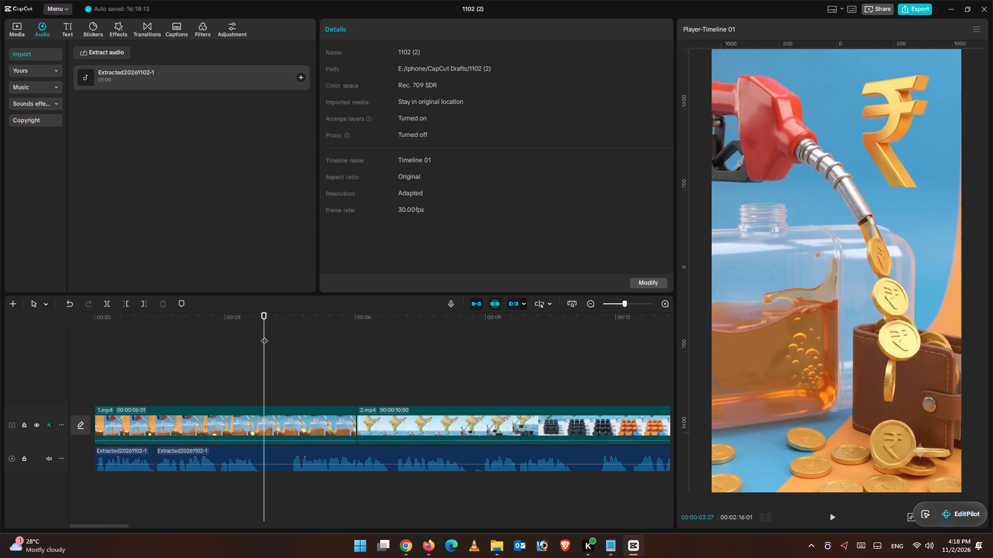
drag(264, 335, 264, 335)
click(217, 360)
key(ctrl+equal)
key(ctrl+equal)
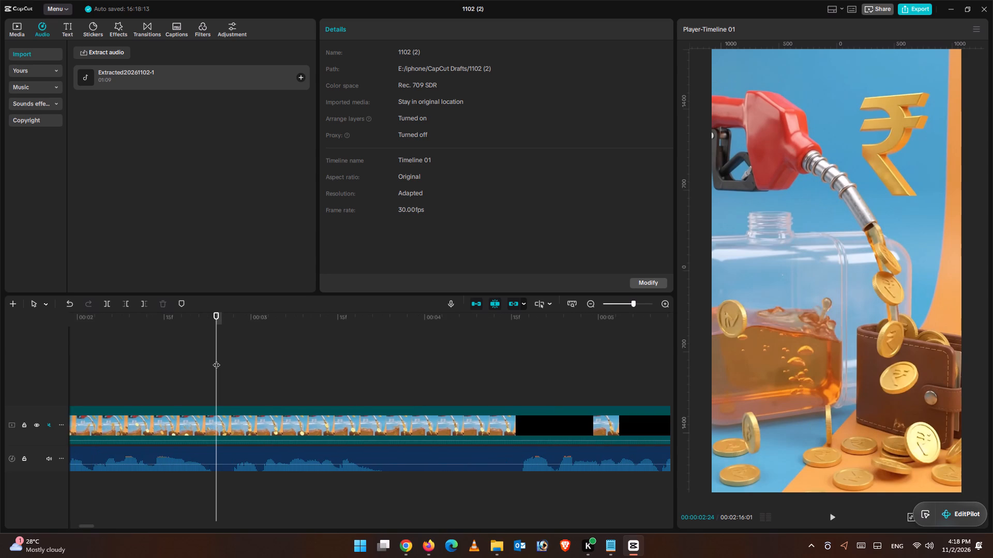
drag(216, 360, 212, 360)
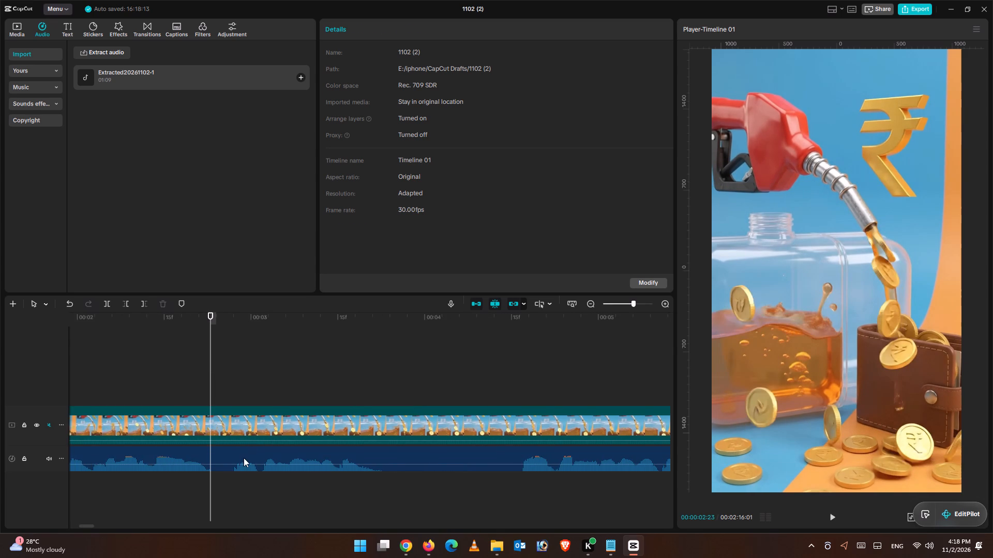
click(244, 458)
click(109, 300)
Trim the silence off the start of the third voice-over segment up to 00:00:02:27.
drag(214, 322, 232, 333)
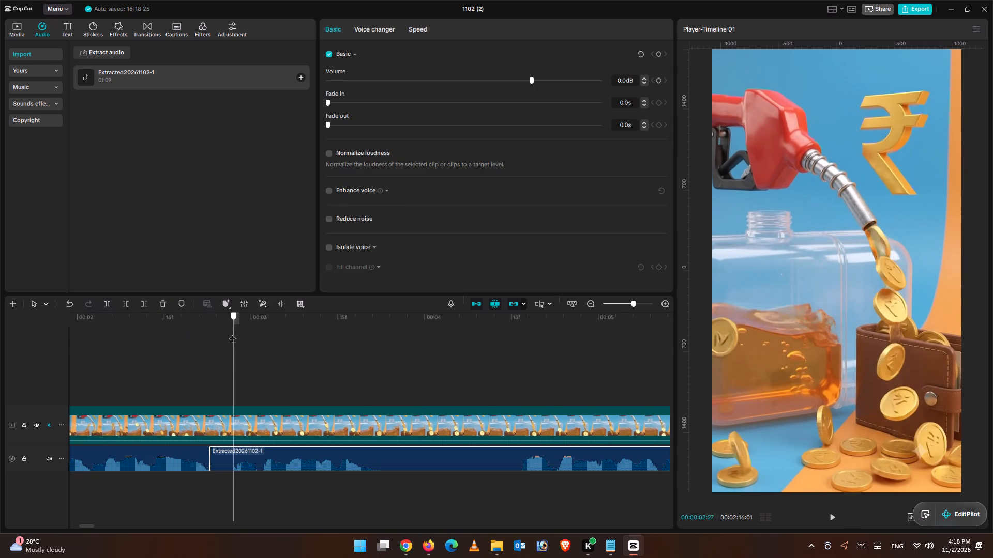
drag(232, 333, 231, 333)
drag(223, 322, 226, 325)
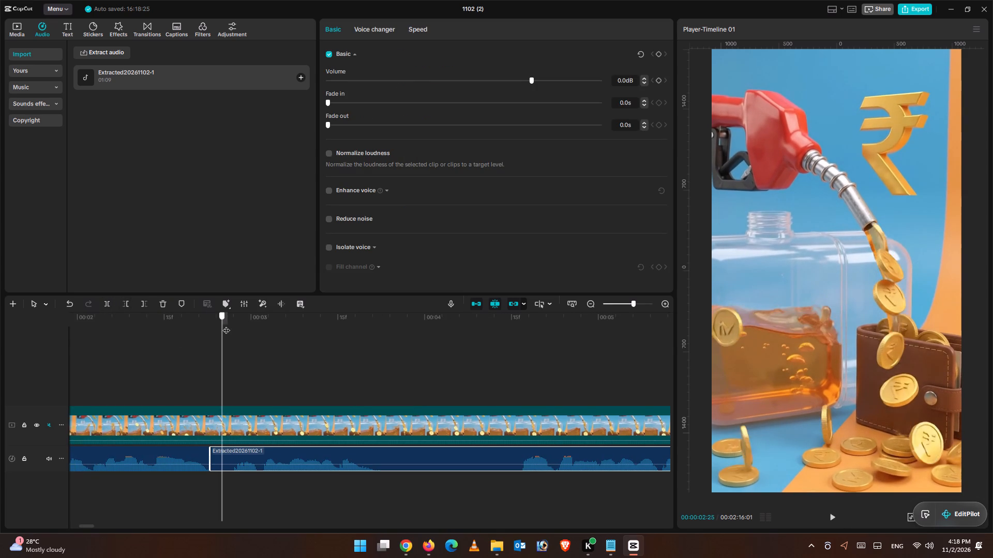
drag(226, 325, 230, 330)
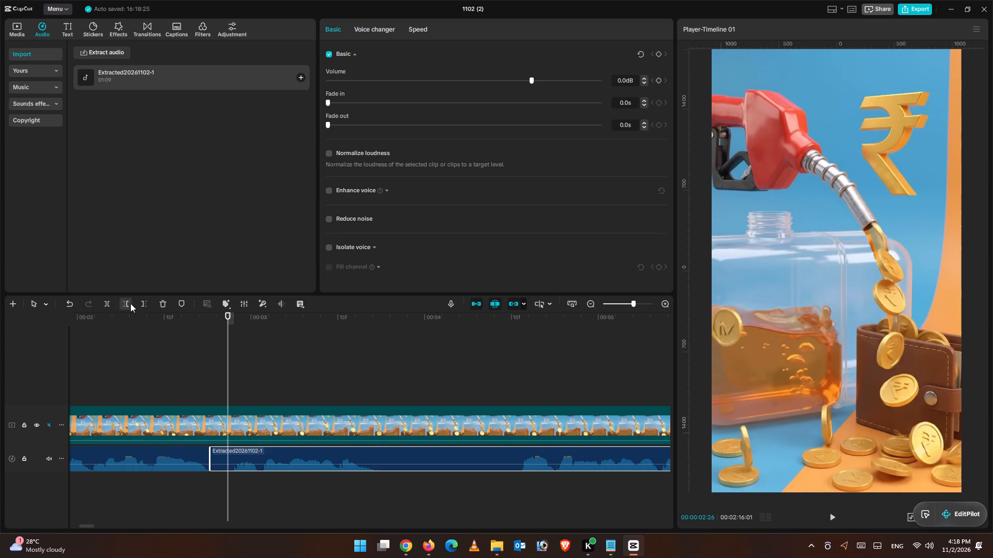
drag(225, 323, 231, 327)
click(132, 304)
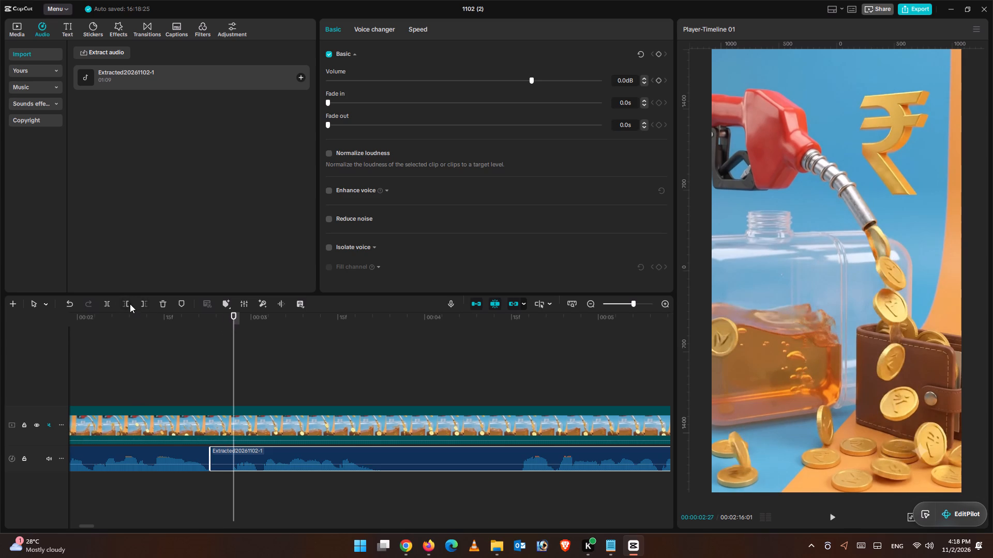
click(127, 304)
Split the second voice-over segment at the short pause at 00:00:01:26.
click(240, 367)
key(ctrl+minus)
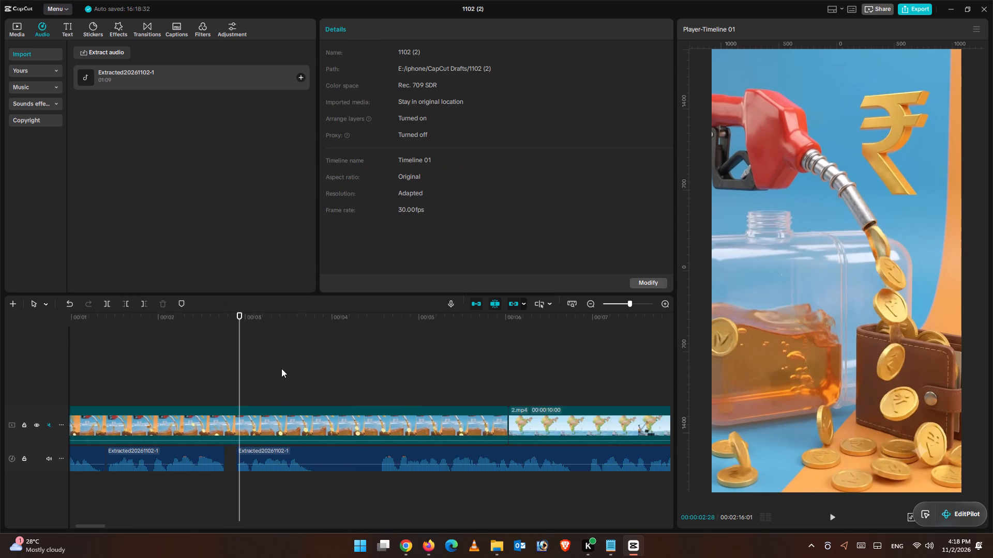
key(ctrl+minus)
click(178, 393)
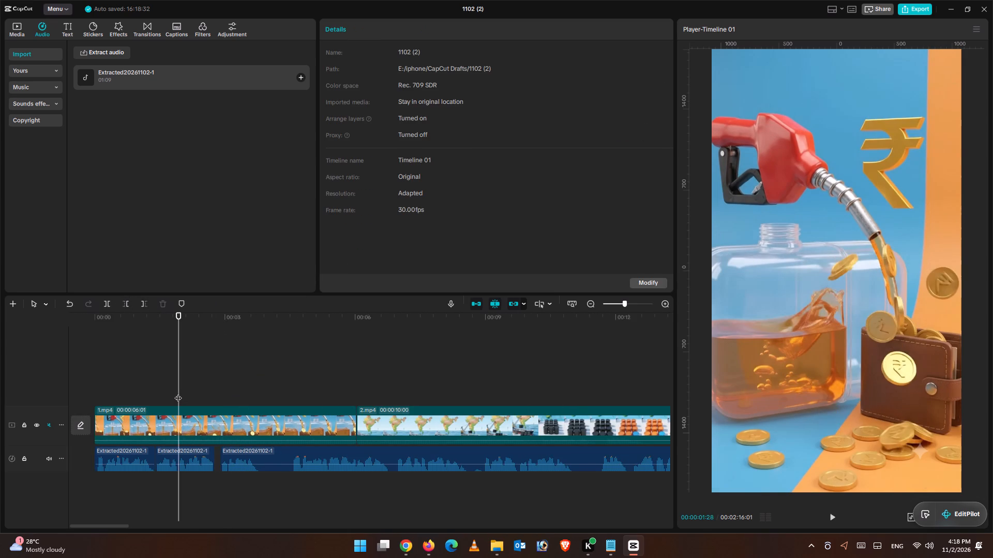
key(ctrl+equal)
key(ctrl+equal)
click(137, 342)
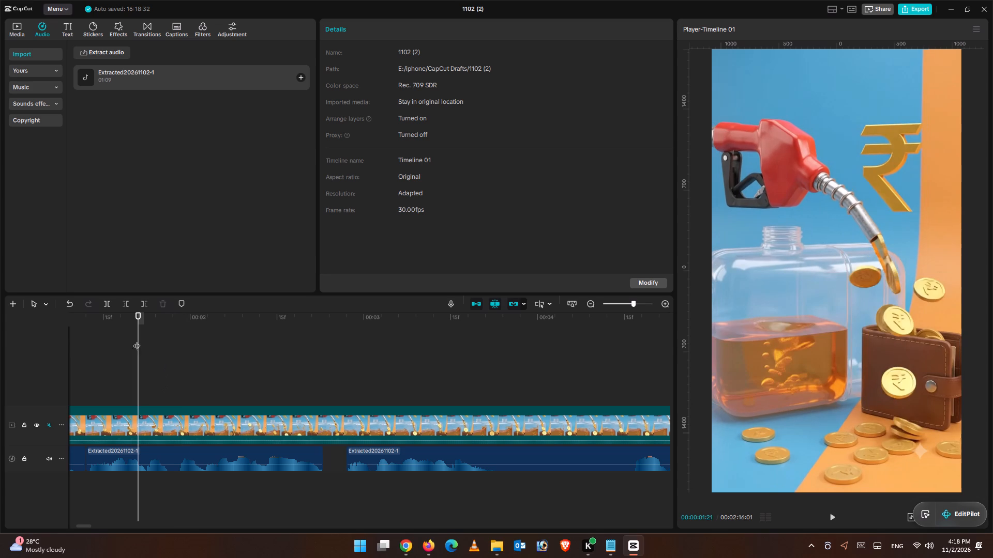
drag(143, 336, 95, 322)
drag(139, 316, 170, 337)
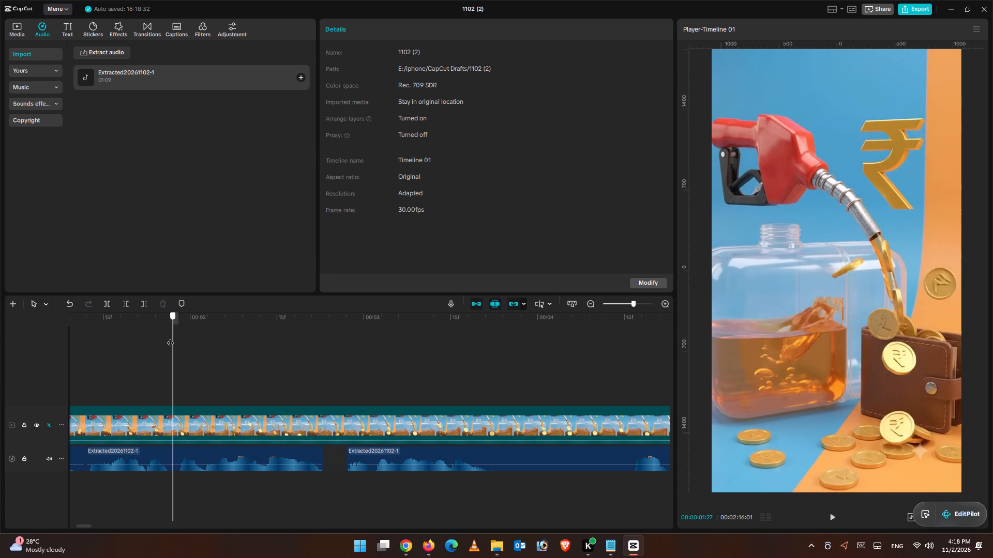
drag(170, 337, 170, 337)
click(191, 447)
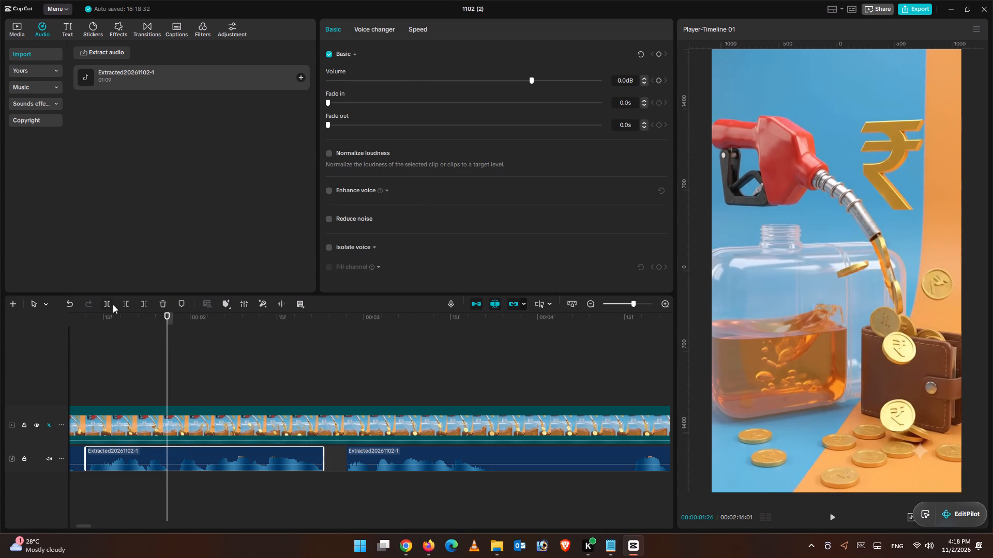
click(110, 304)
Trim the start of the newly split voice-over segment up to 00:00:01:28 and slide it back against the preceding segment.
drag(170, 323, 178, 330)
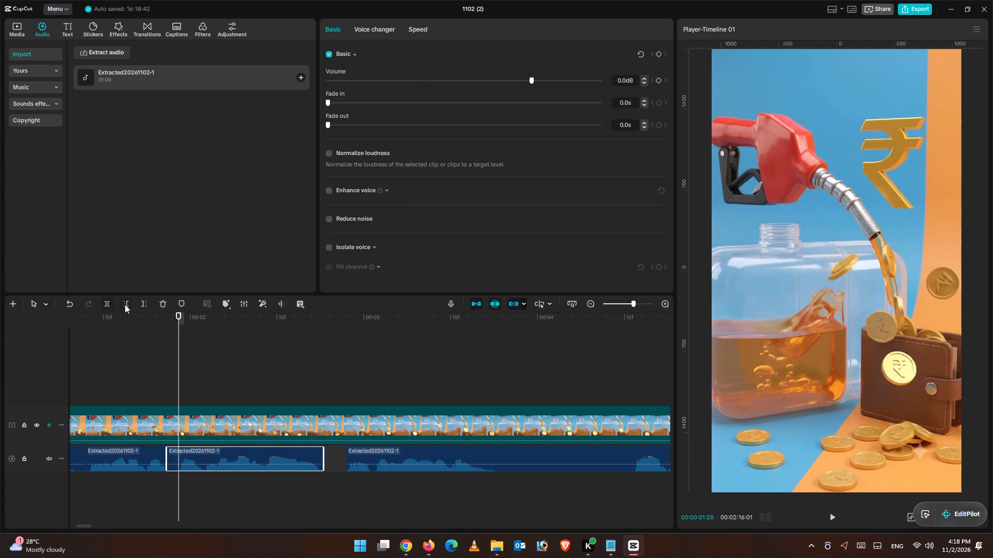
click(125, 304)
drag(199, 459, 187, 461)
click(118, 381)
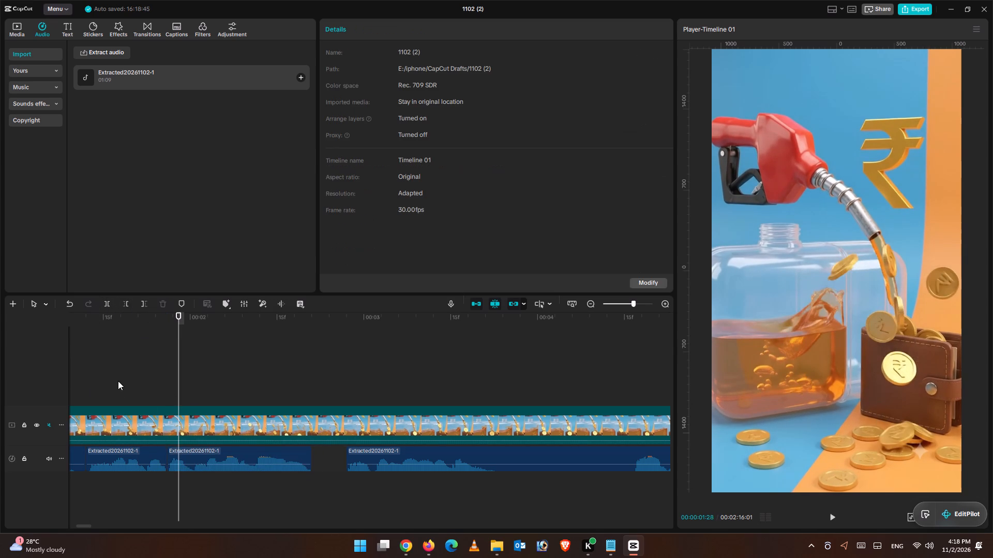
Trim the end of the first voice-over segment back to 00:00:01:10.
drag(122, 320, 179, 357)
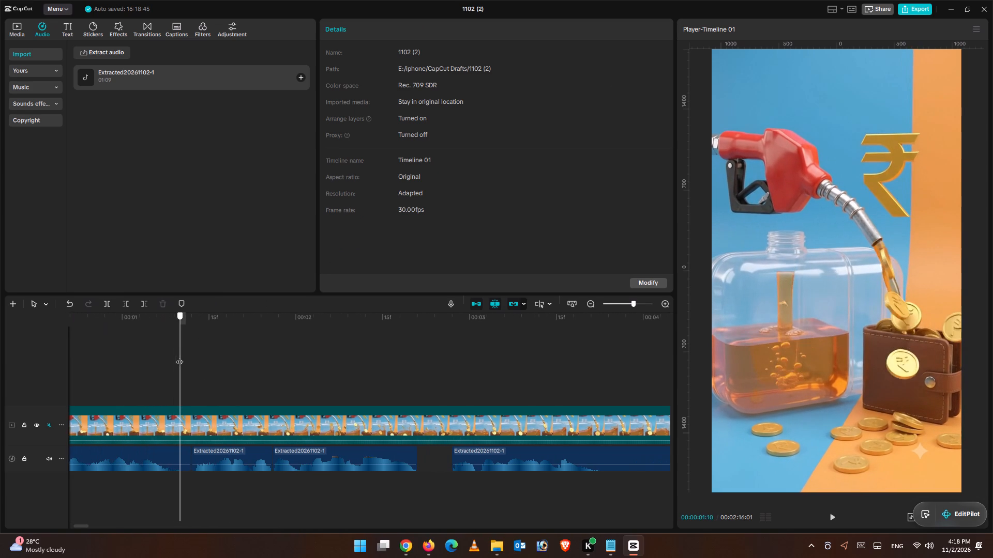
drag(179, 357, 180, 358)
click(163, 451)
click(145, 307)
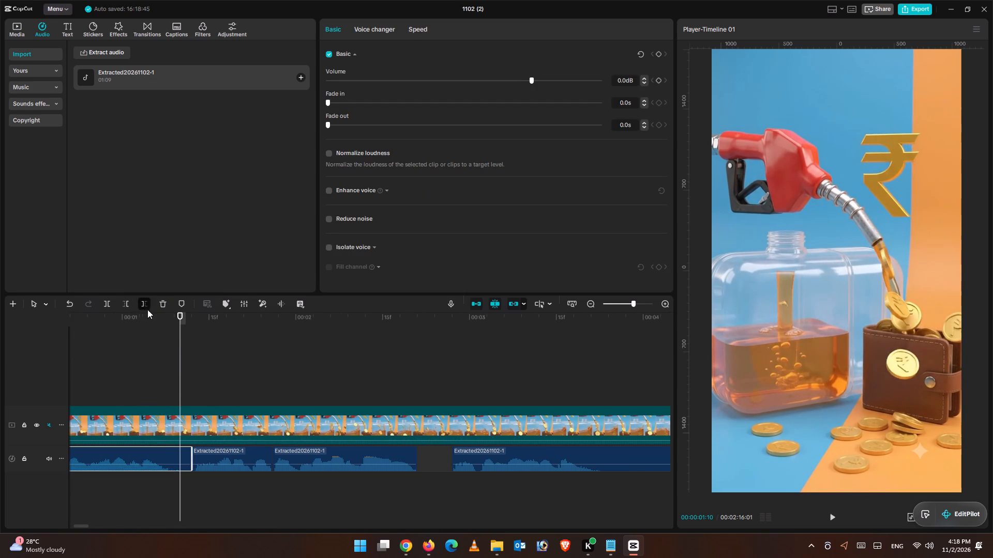
Slide the three following voice-over segments back one after another so that no gaps remain between them.
drag(176, 324, 194, 343)
drag(227, 459, 217, 460)
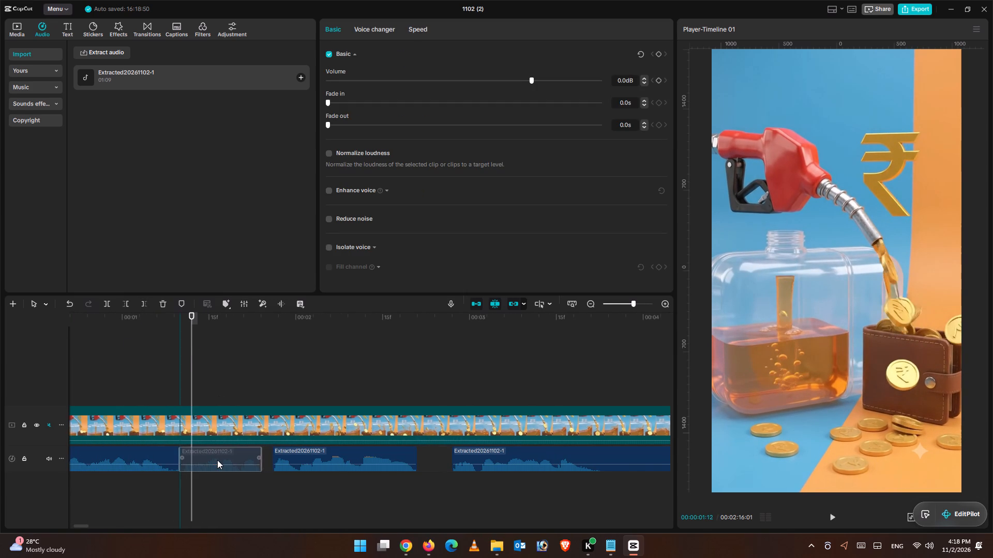
drag(217, 460, 216, 460)
drag(285, 457, 270, 458)
click(458, 476)
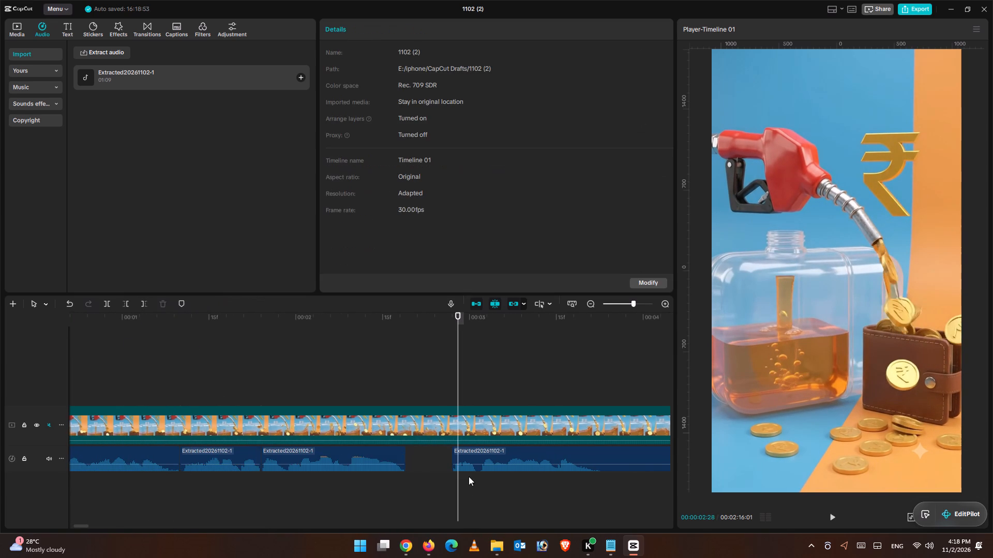
drag(493, 461, 445, 467)
click(491, 368)
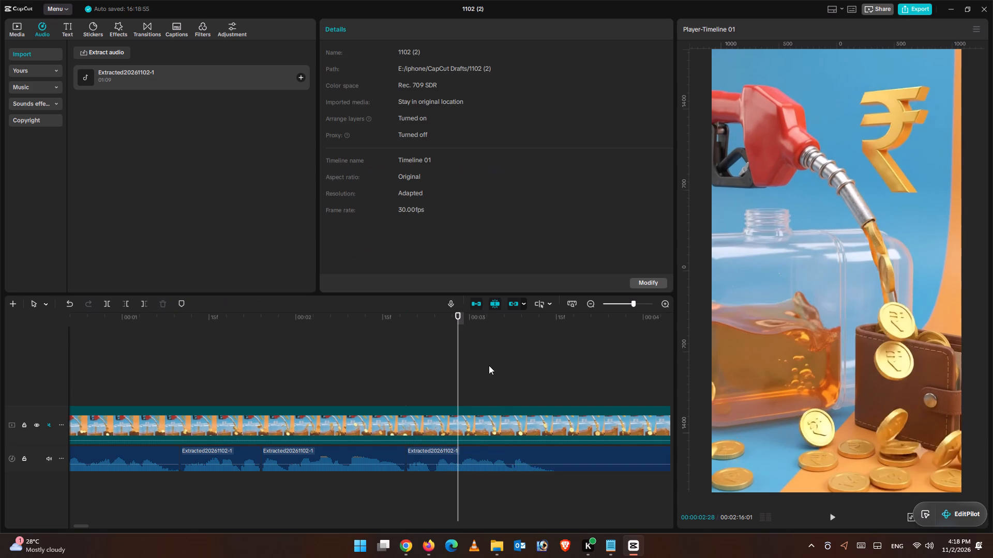
Split the voice-over after its fourth phrase at 00:00:03:14 and move the remainder to a separate audio track, starting at about 4.7 seconds.
drag(493, 352, 553, 375)
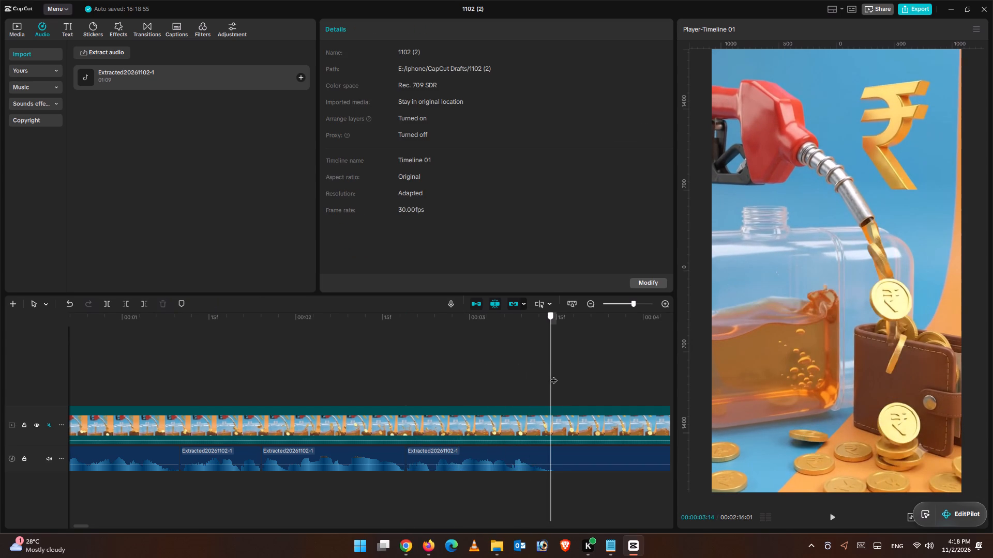
drag(553, 375, 554, 377)
click(531, 472)
click(551, 333)
click(555, 457)
click(112, 302)
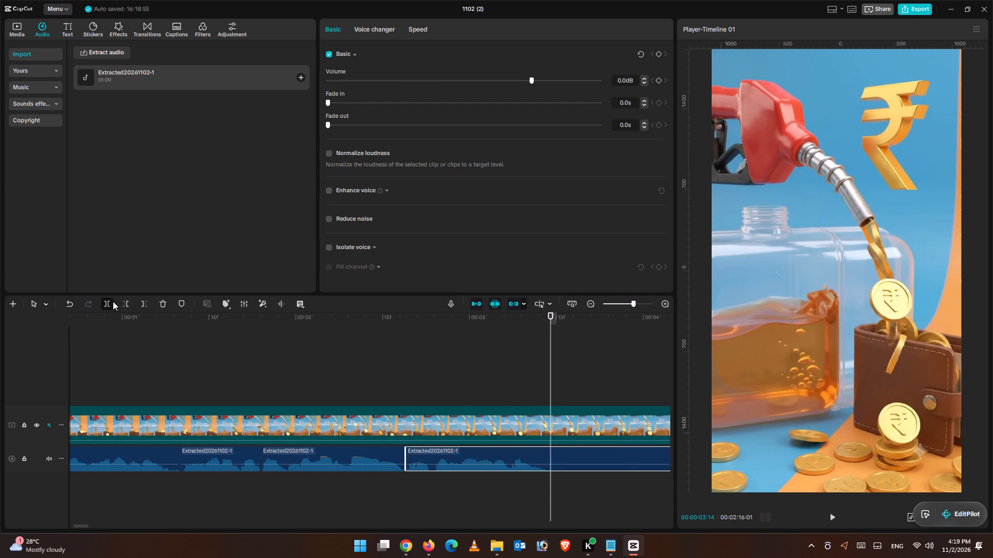
drag(590, 457, 773, 447)
Play the timeline from the beginning to the end of the voice-over to review the narration against the animation clips.
click(324, 307)
drag(520, 322, 118, 338)
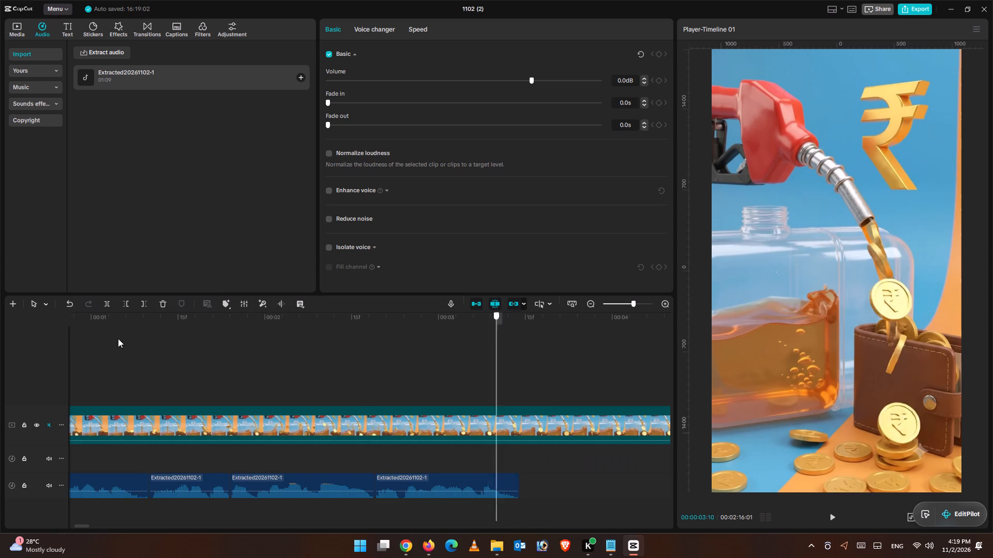
drag(118, 338, 0, 286)
click(832, 516)
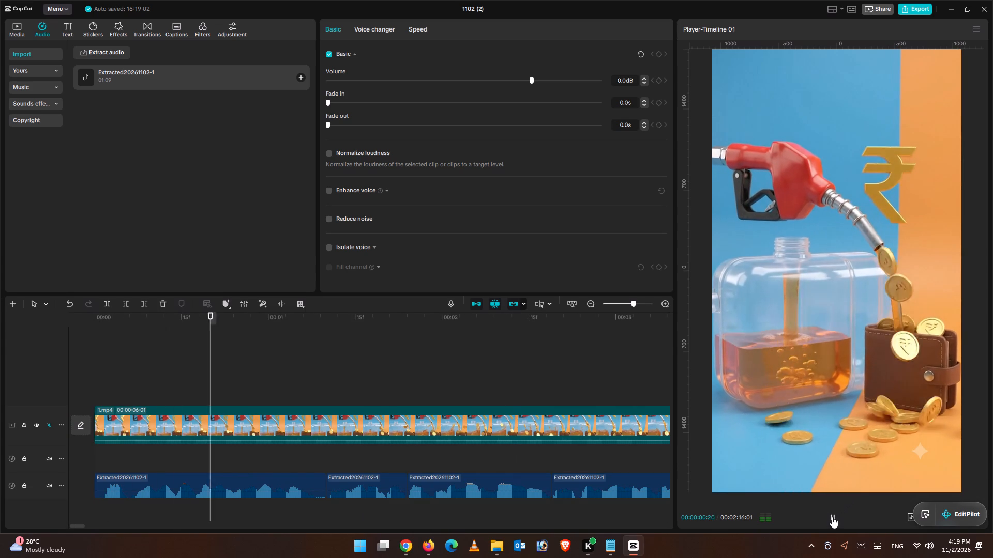
key(ctrl+minus)
key(ctrl+minus)
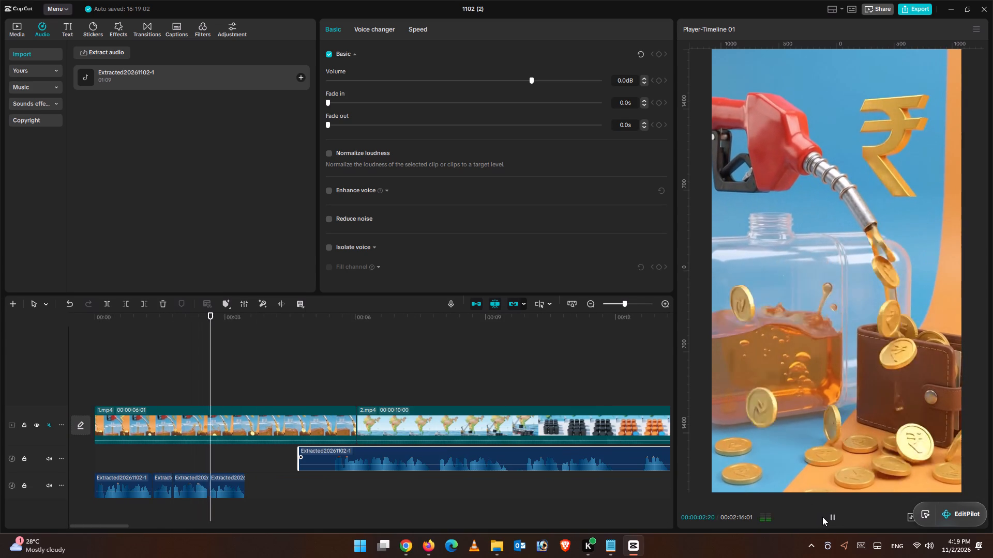
click(822, 517)
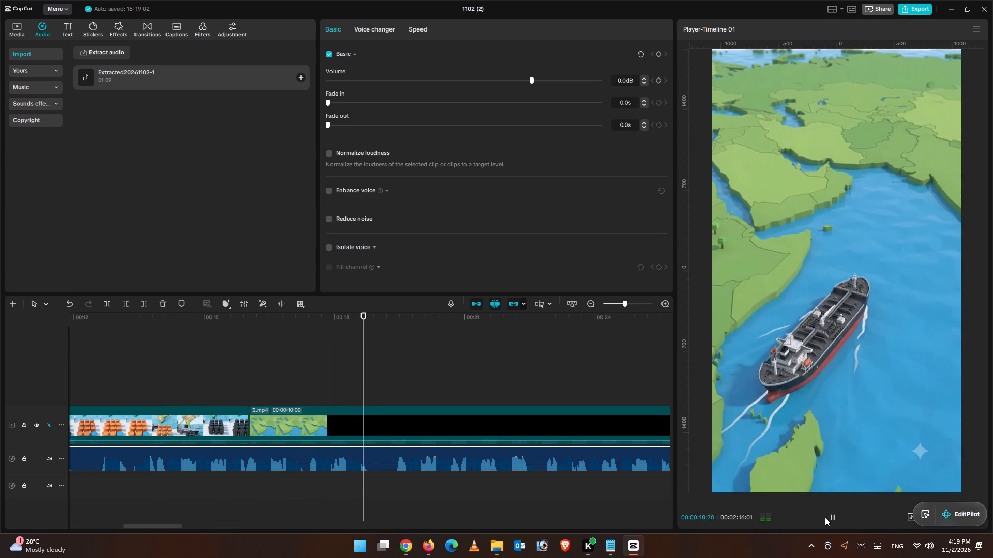
click(825, 517)
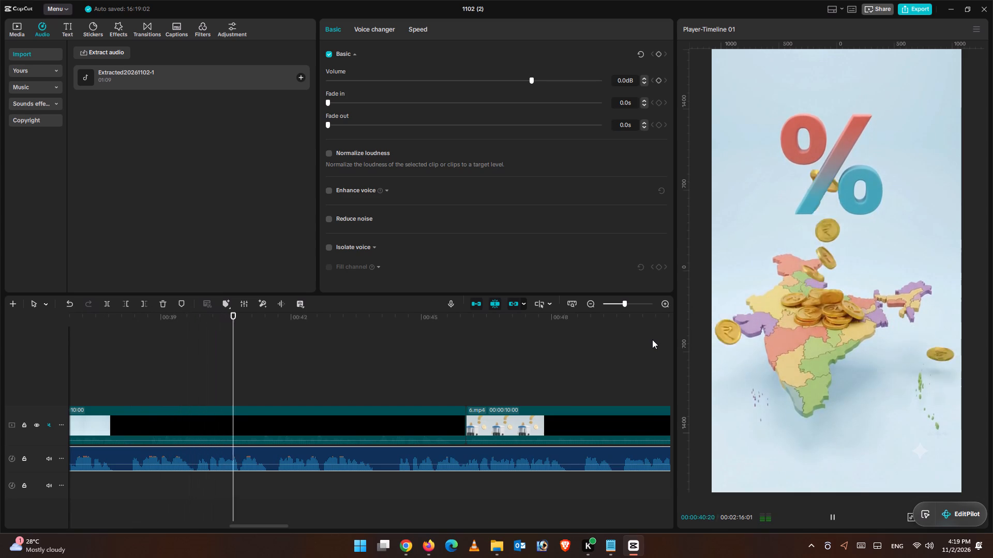
click(497, 382)
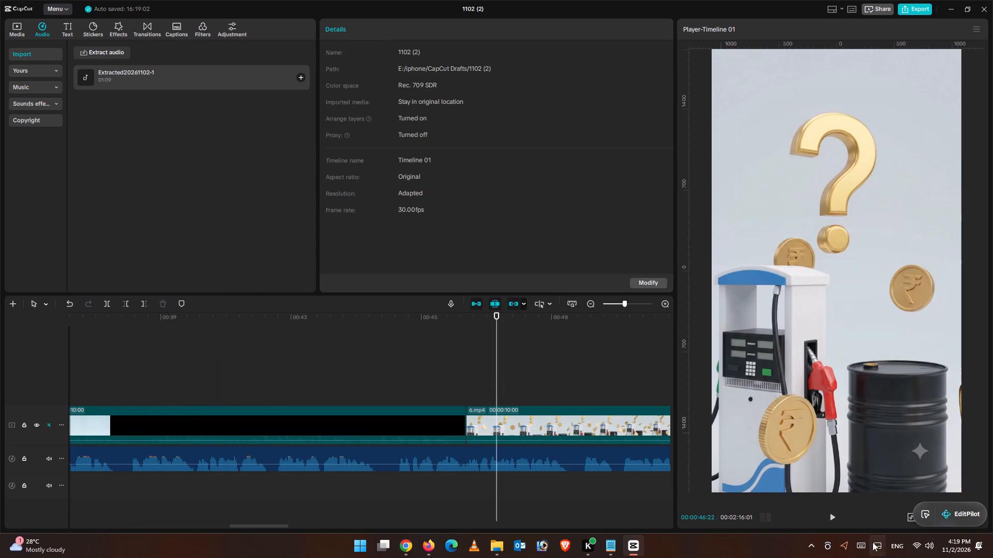
click(829, 518)
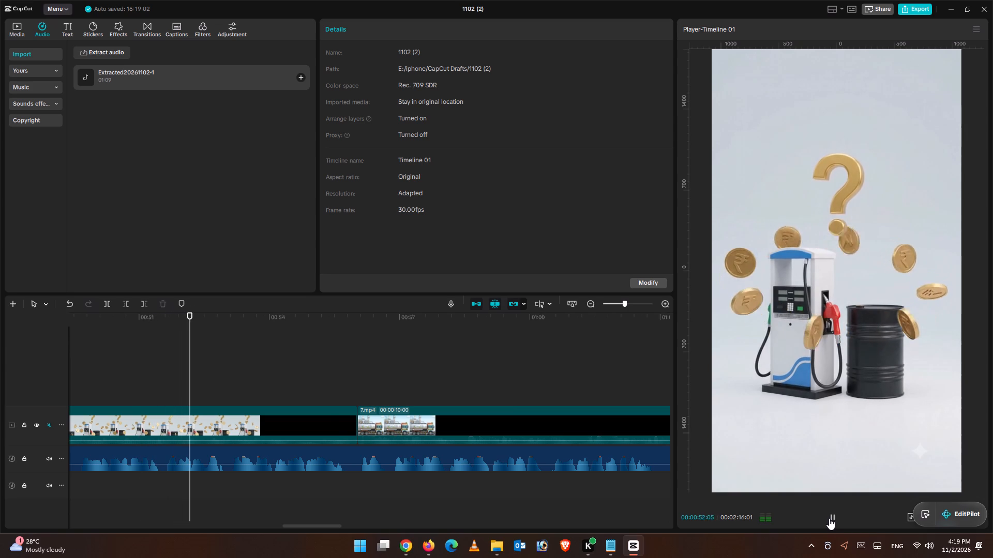
click(357, 374)
click(831, 523)
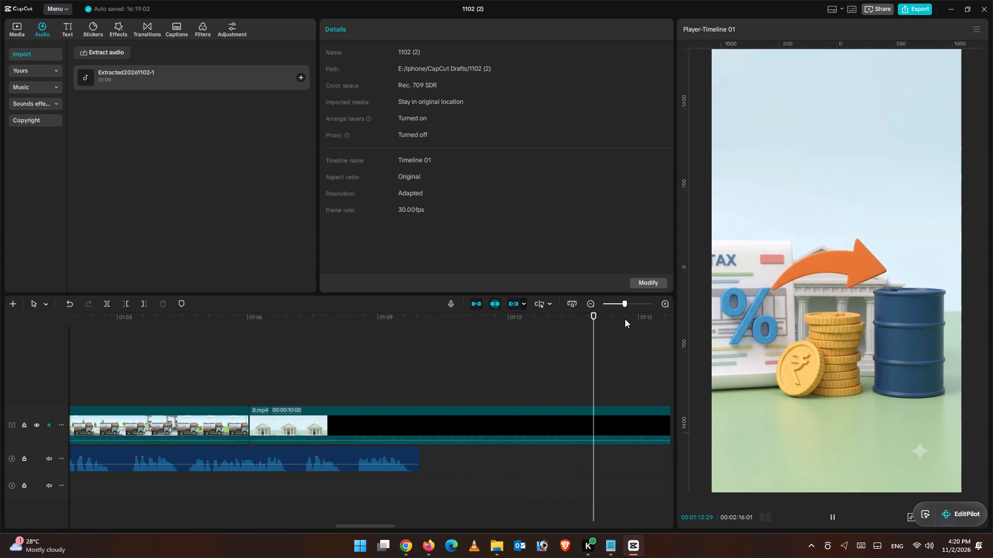
Replay the opening phrases from the start of the timeline to check the tightened voice-over against 1.mp4.
click(598, 324)
drag(600, 319, 0, 256)
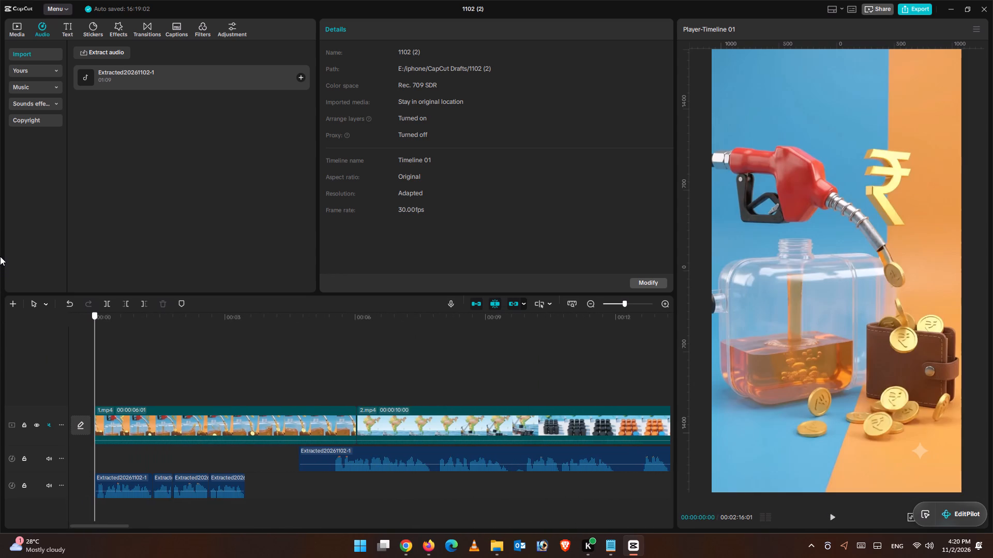
drag(0, 256, 0, 256)
click(829, 517)
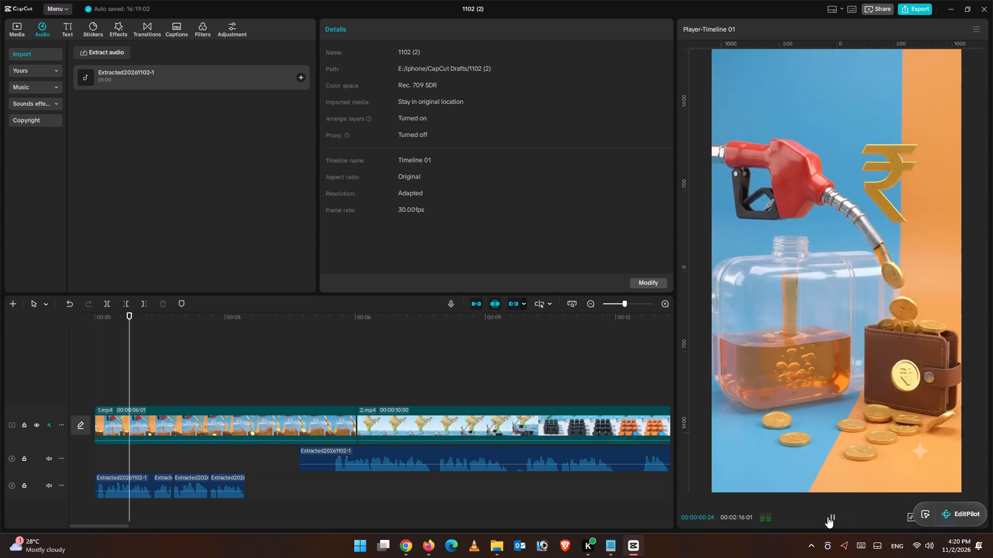
click(827, 517)
click(827, 517)
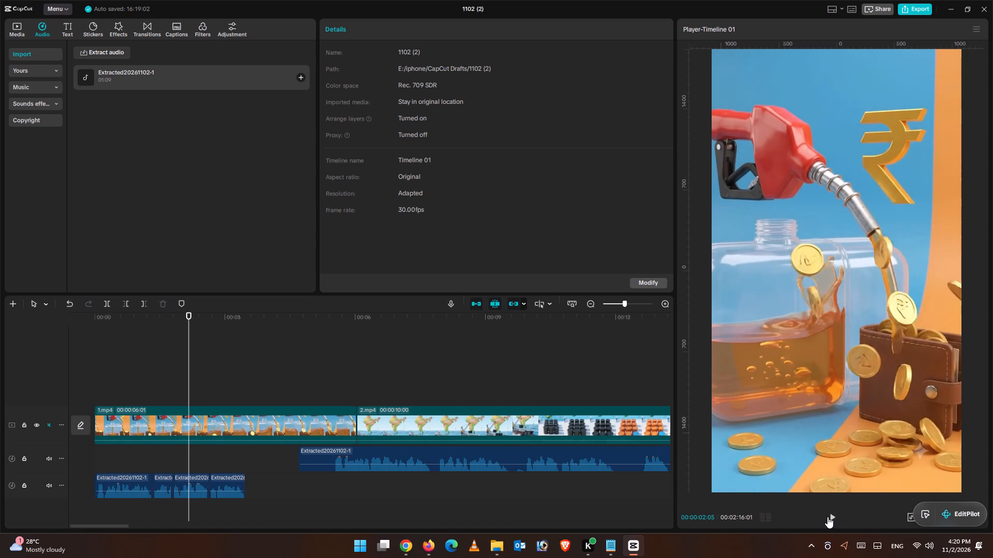
click(827, 517)
click(140, 376)
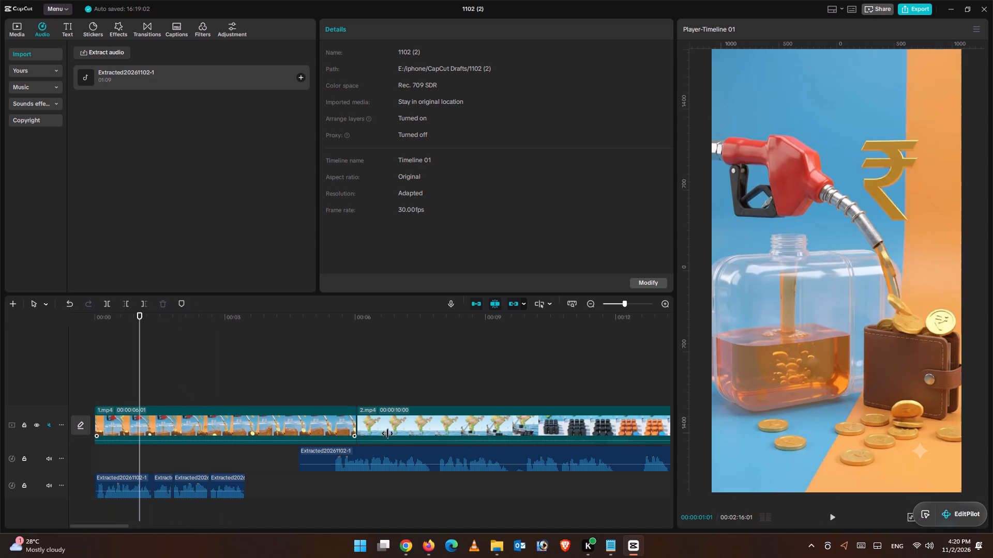
click(834, 518)
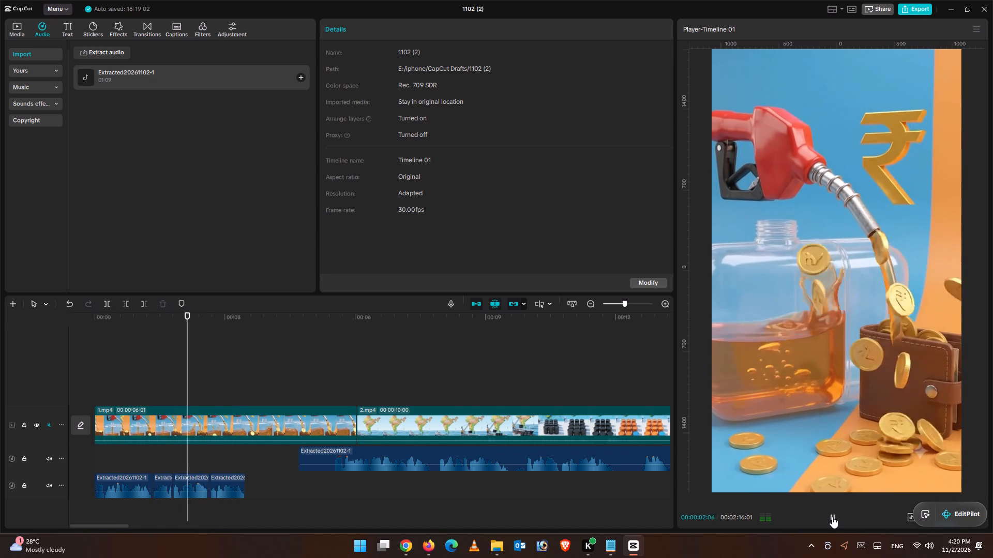
click(832, 517)
click(98, 390)
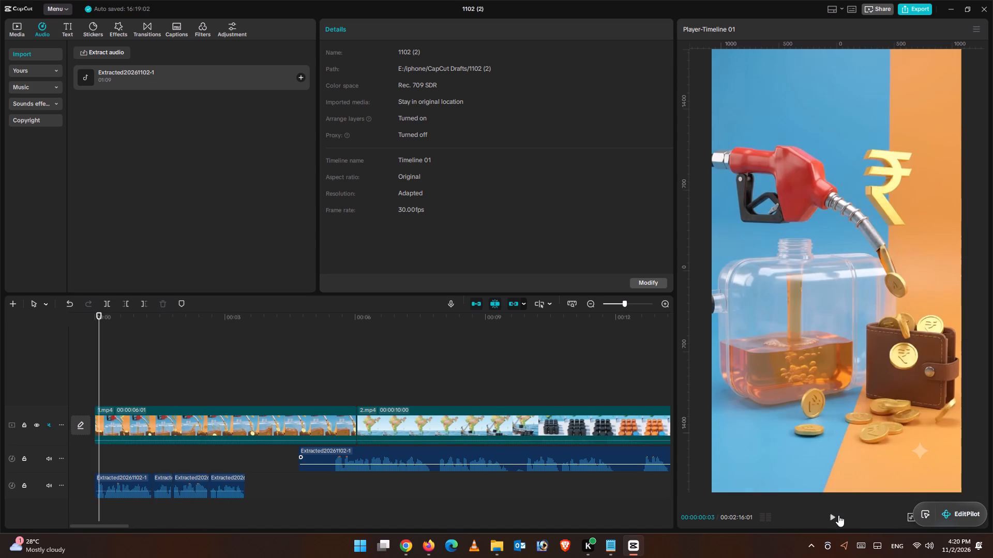
click(838, 515)
click(833, 515)
Delete 1.mp4 from the main video track and return the playhead to the start of the timeline.
click(299, 430)
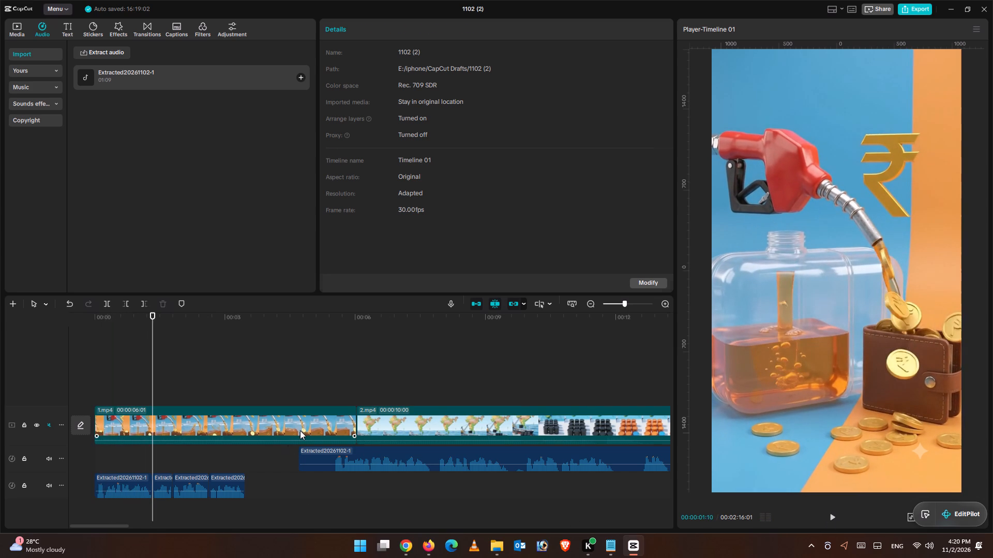
click(158, 304)
click(96, 379)
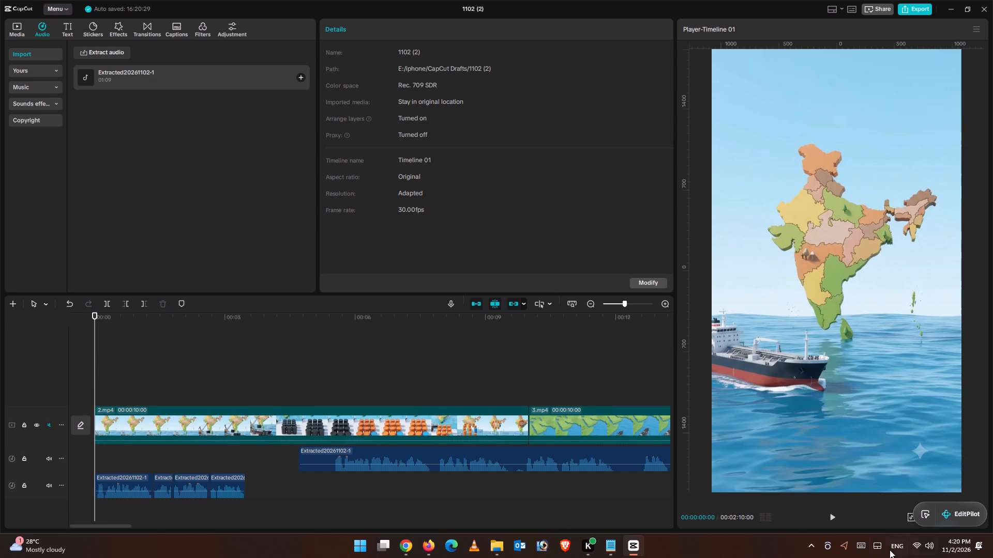
Play the opening without 1.mp4 and undo its deletion from the main video track.
click(832, 519)
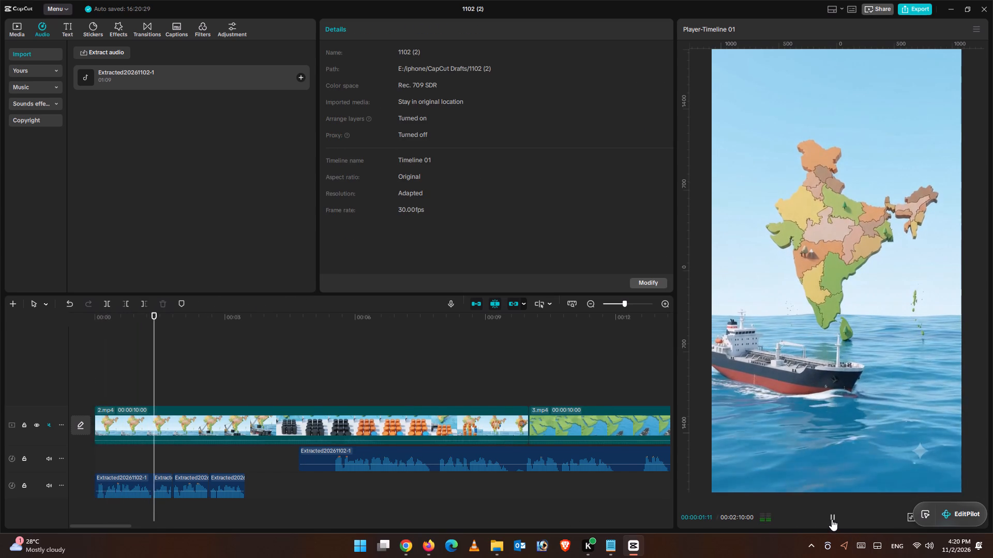
click(832, 519)
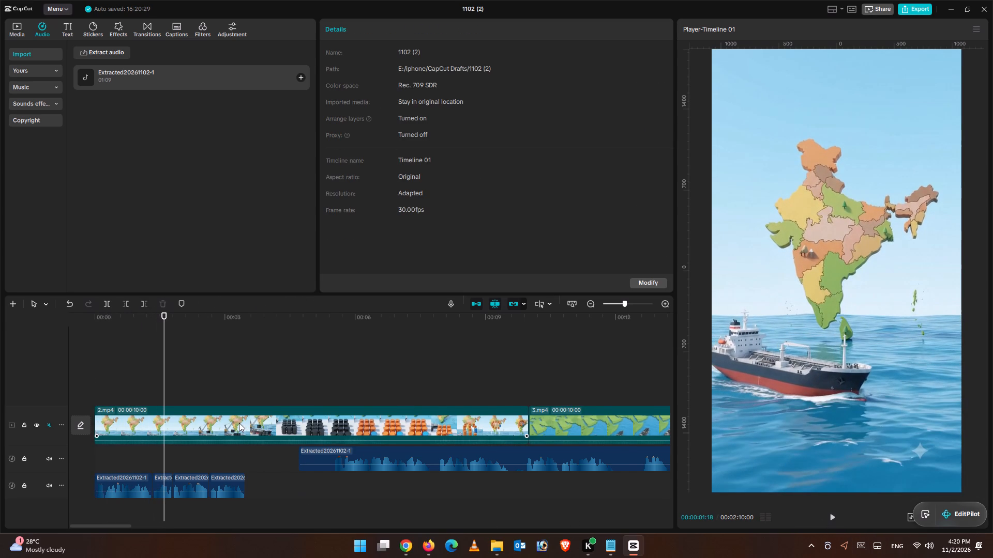
key(ctrl+z)
Play the restored 1.mp4 and extend its start so the clip lasts 00:00:06:29.
click(835, 514)
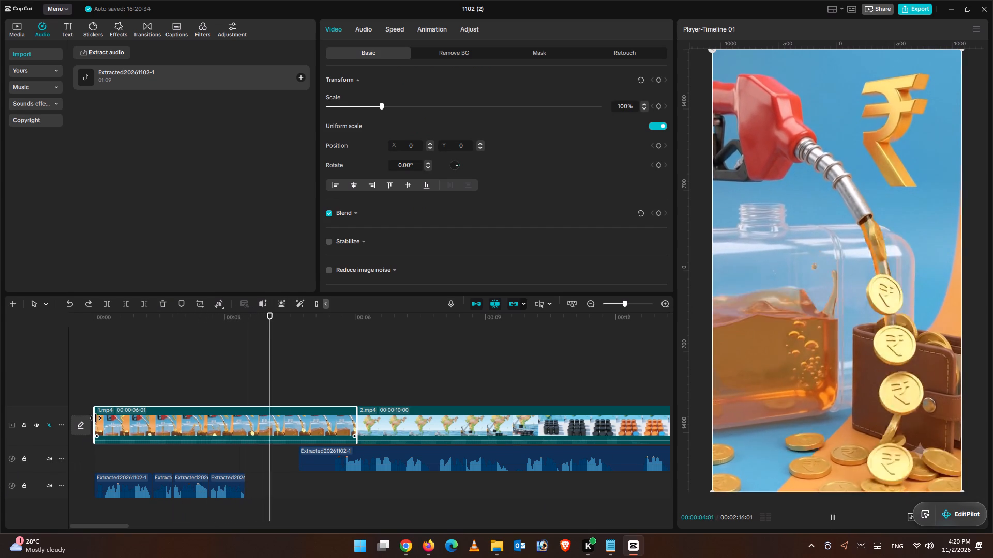
drag(96, 417, 55, 408)
Trim the end of 1.mp4 at 00:00:03:14, where the fourth voice-over phrase ends.
click(230, 394)
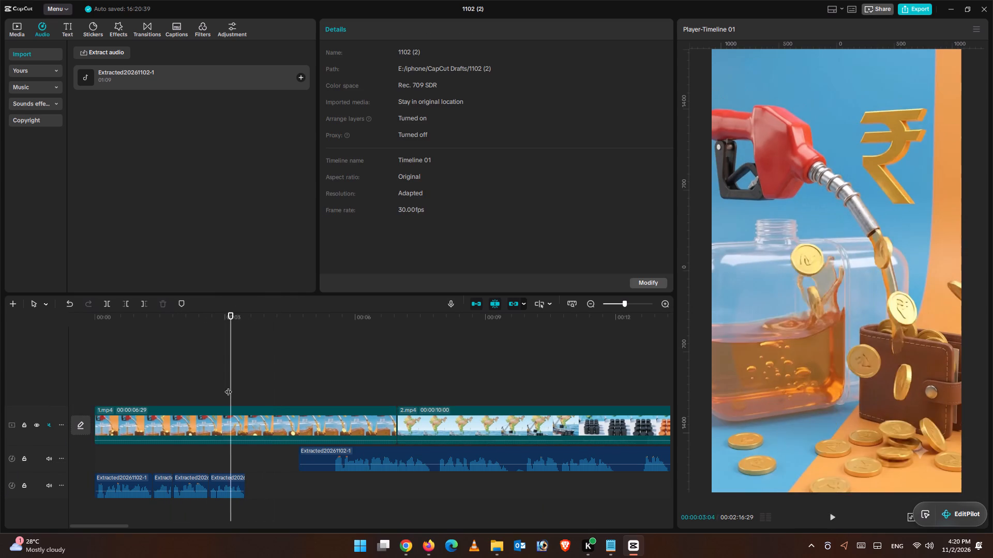
drag(228, 386, 244, 397)
click(255, 426)
click(147, 303)
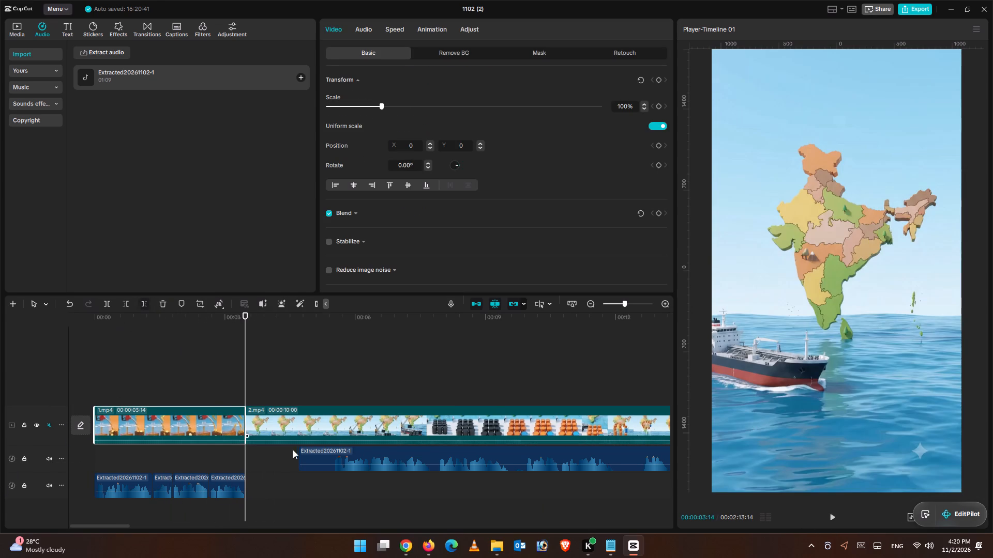
Cut the silent lead-in from the remaining voice-over at 00:00:05:16 and move it to start at the end of the fourth phrase.
double_click(334, 400)
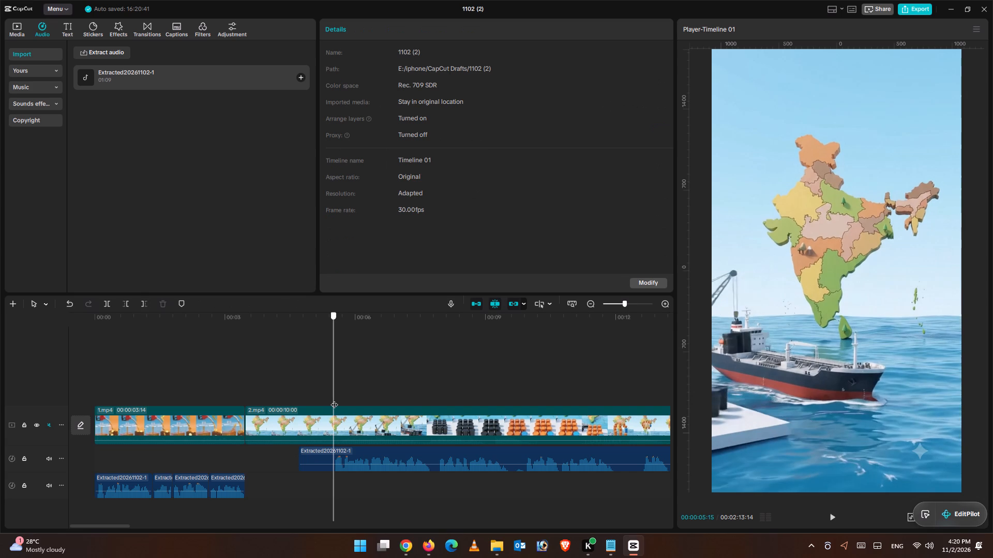
click(338, 460)
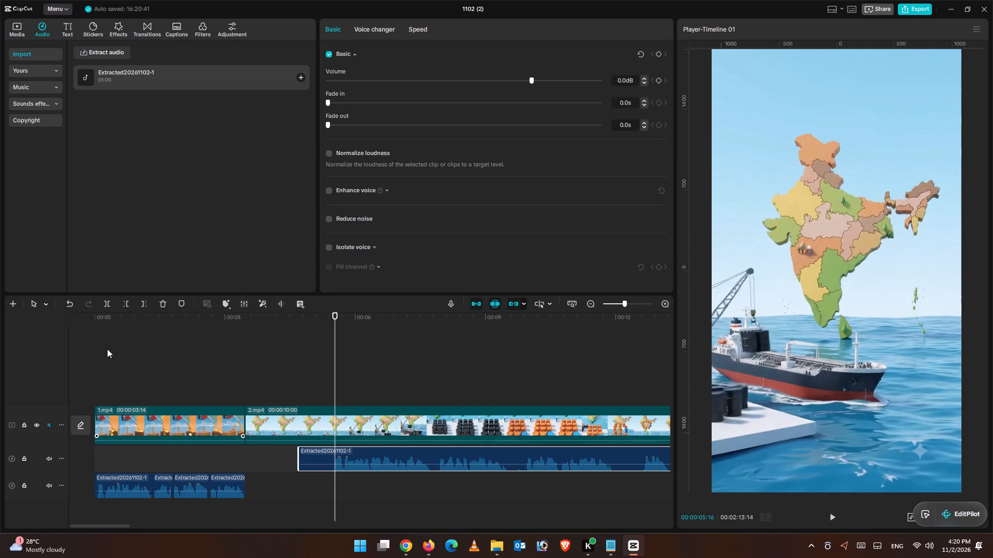
click(130, 306)
drag(354, 455, 267, 458)
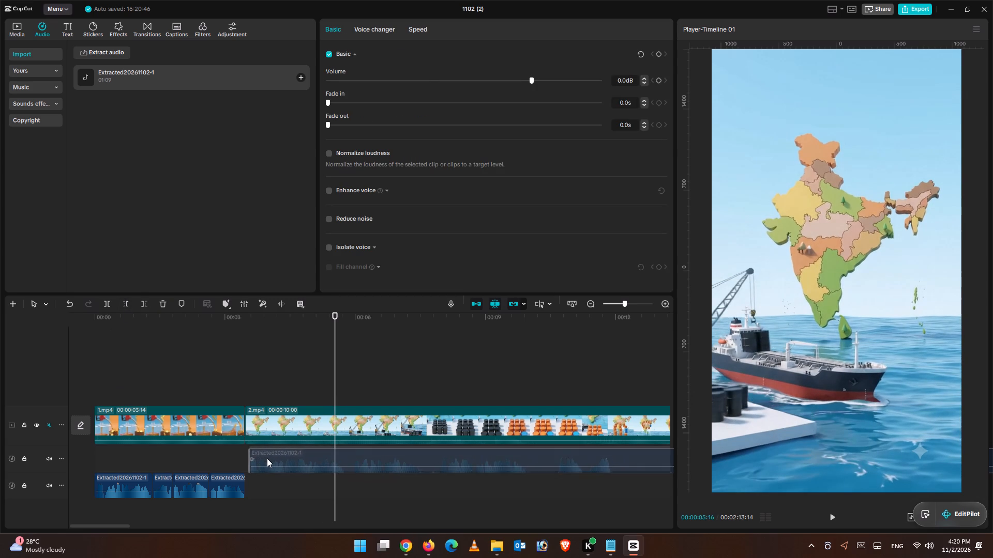
drag(267, 458, 266, 459)
Split the voice-over in the pause at 00:00:05:21.
drag(326, 400, 337, 402)
drag(337, 399, 340, 402)
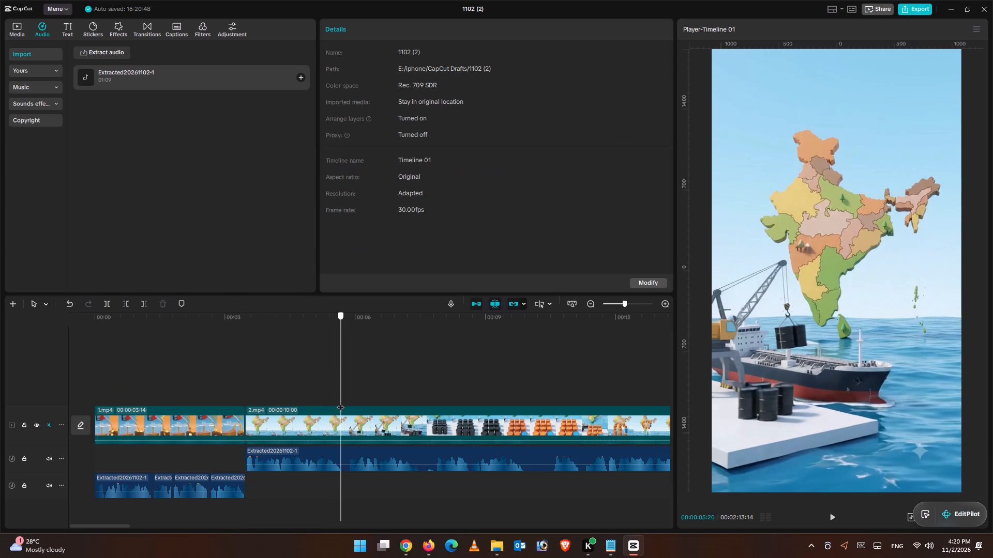
drag(340, 402, 342, 405)
click(330, 457)
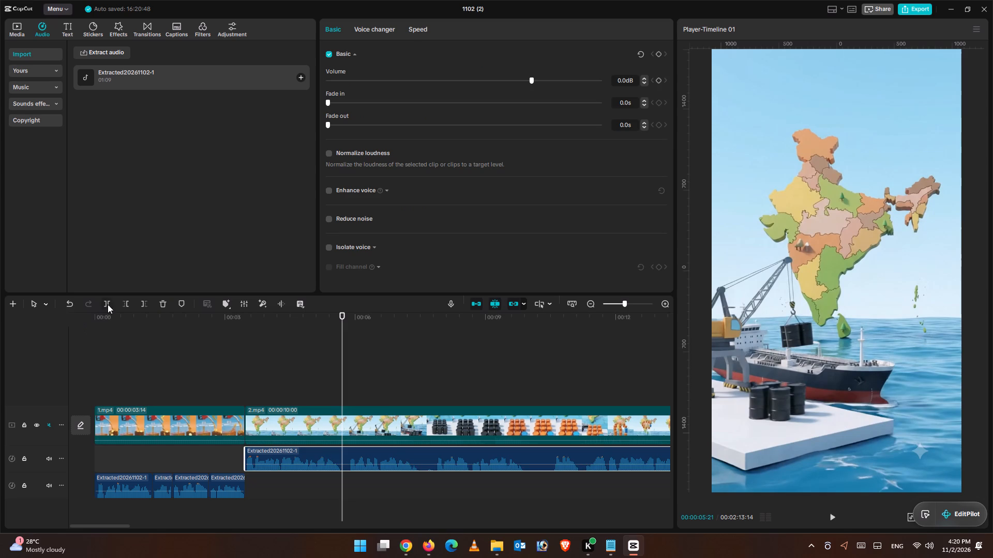
click(108, 304)
Play 2.mp4 against the fifth and following voice-over phrases to judge which part of the clip fits.
click(838, 516)
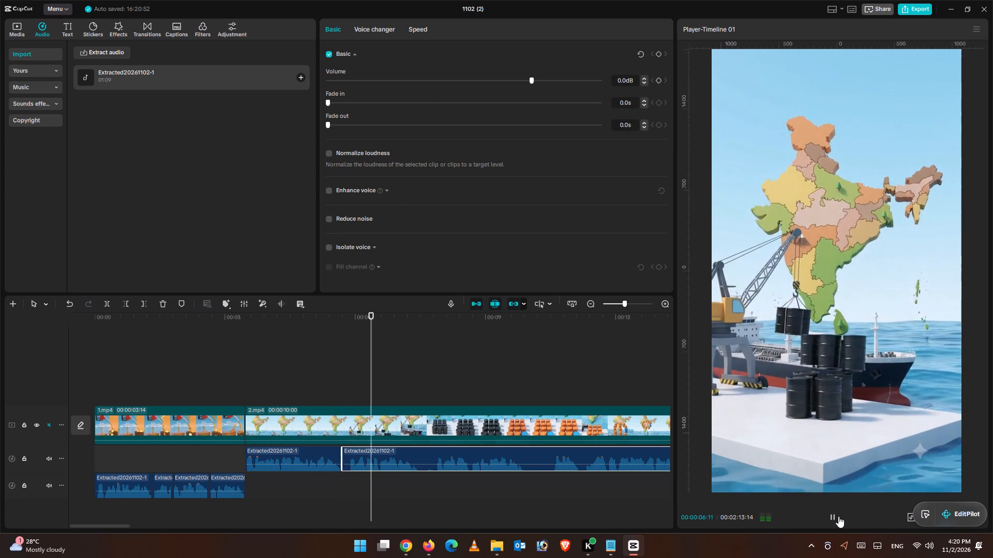
click(838, 516)
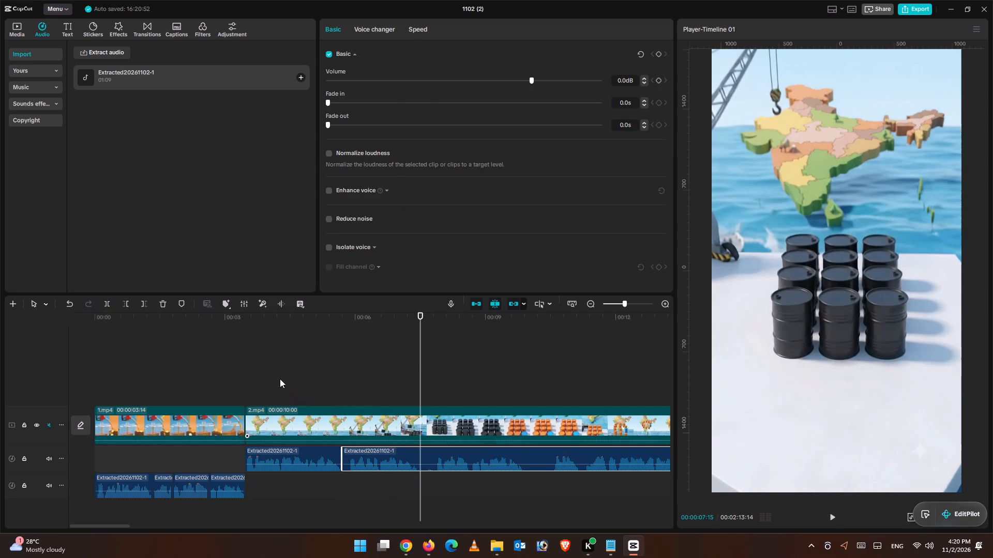
click(277, 378)
click(829, 518)
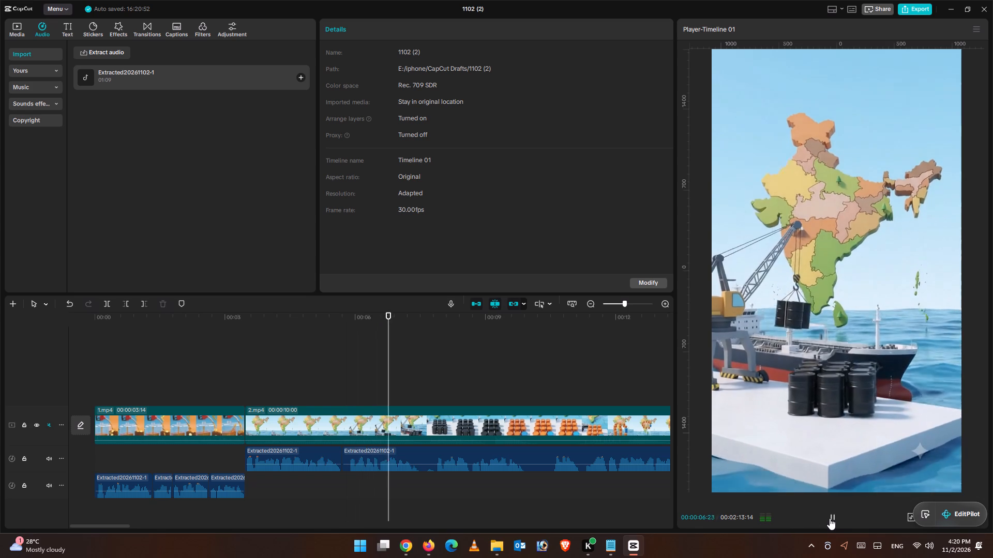
click(830, 518)
click(332, 390)
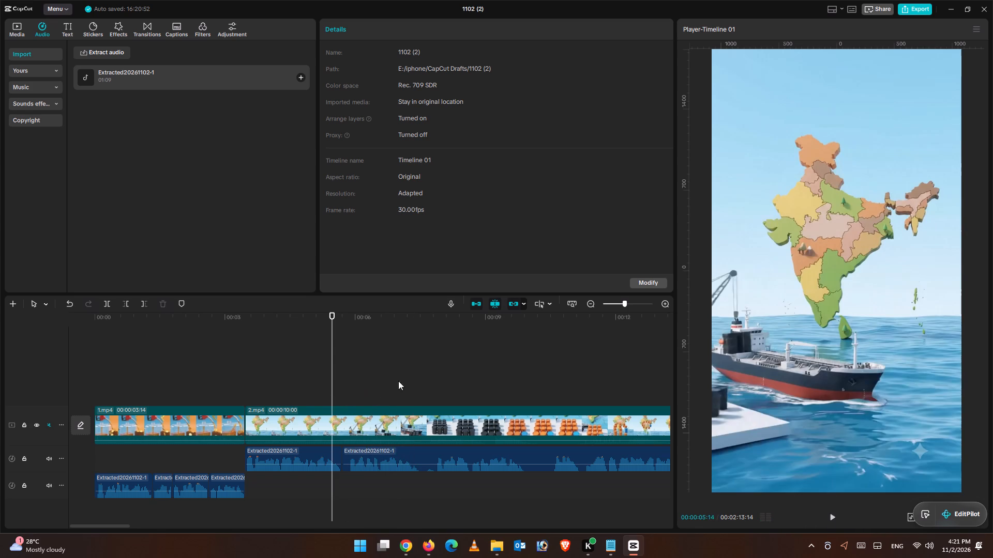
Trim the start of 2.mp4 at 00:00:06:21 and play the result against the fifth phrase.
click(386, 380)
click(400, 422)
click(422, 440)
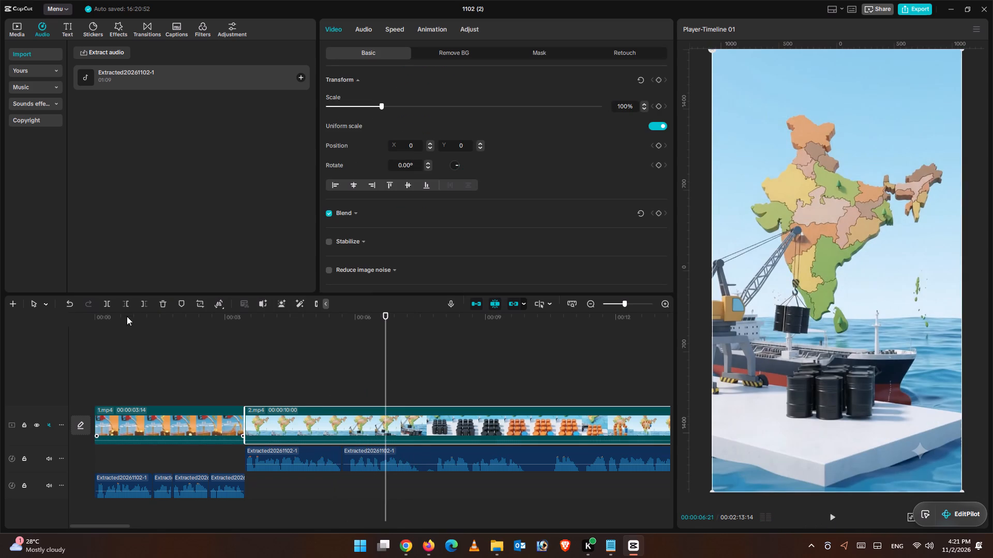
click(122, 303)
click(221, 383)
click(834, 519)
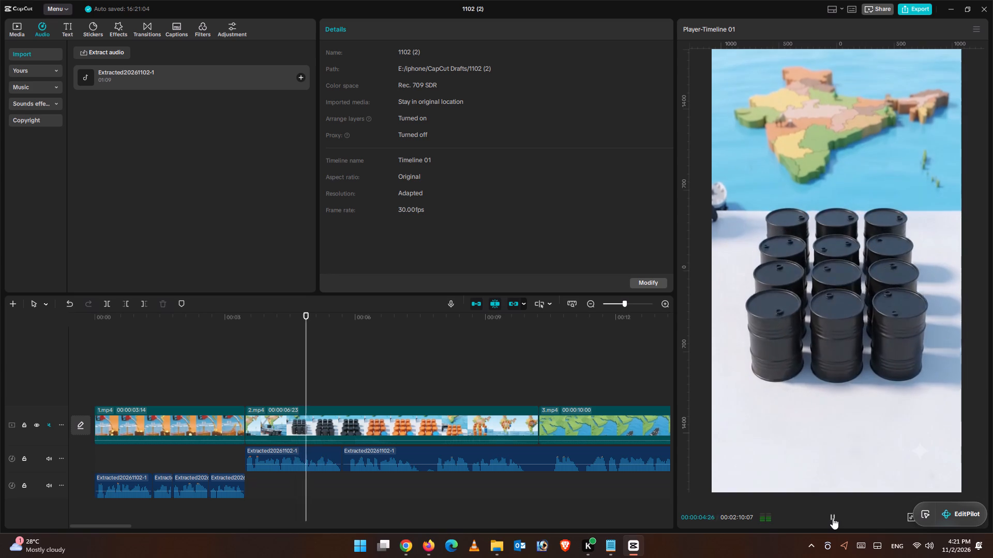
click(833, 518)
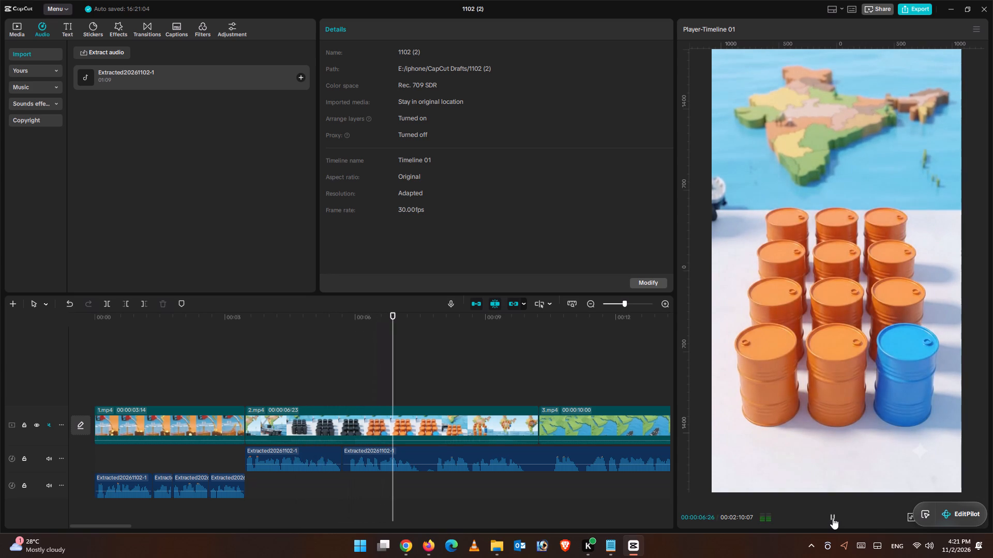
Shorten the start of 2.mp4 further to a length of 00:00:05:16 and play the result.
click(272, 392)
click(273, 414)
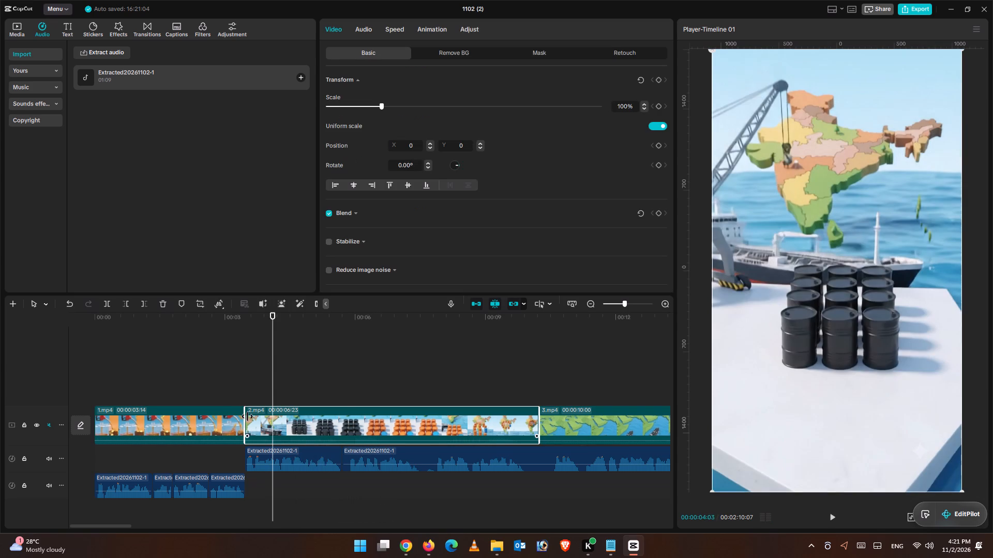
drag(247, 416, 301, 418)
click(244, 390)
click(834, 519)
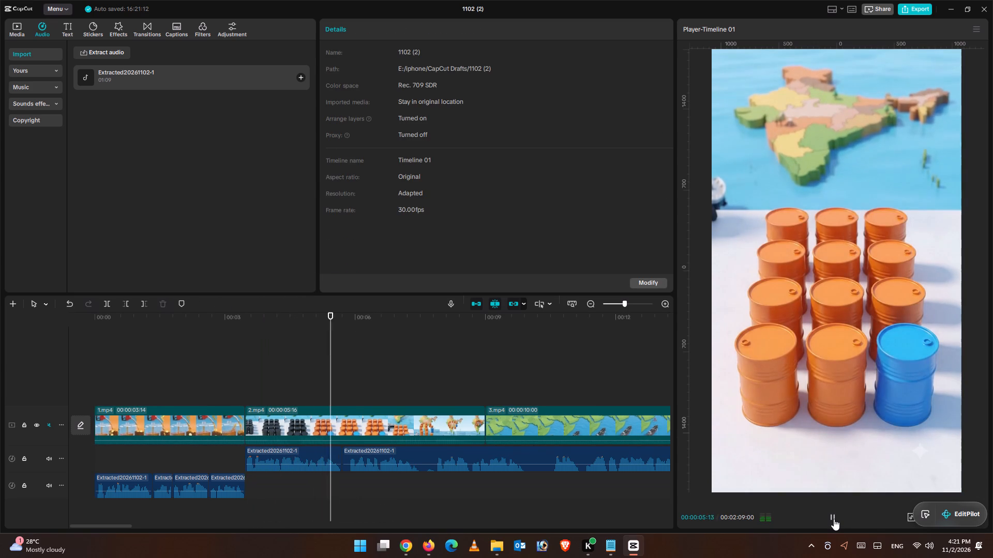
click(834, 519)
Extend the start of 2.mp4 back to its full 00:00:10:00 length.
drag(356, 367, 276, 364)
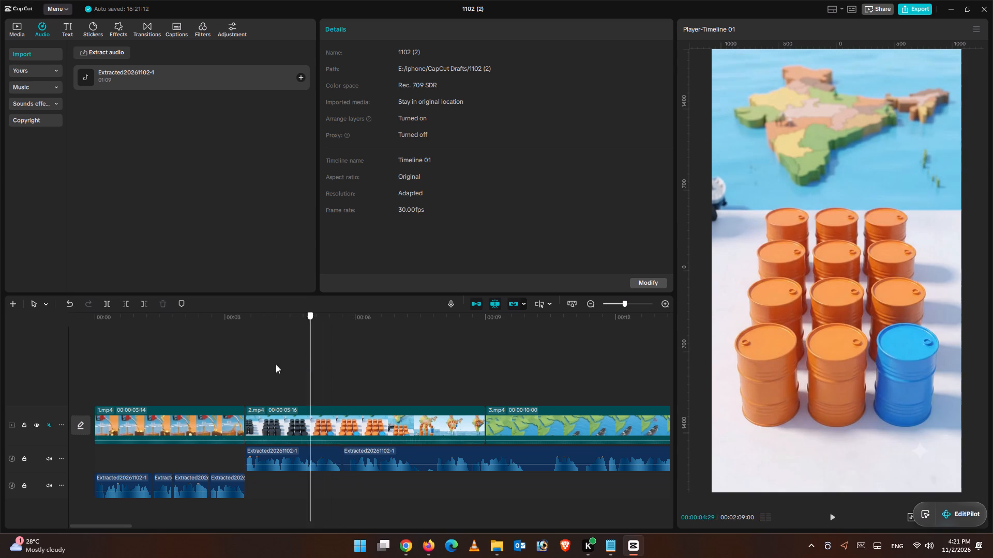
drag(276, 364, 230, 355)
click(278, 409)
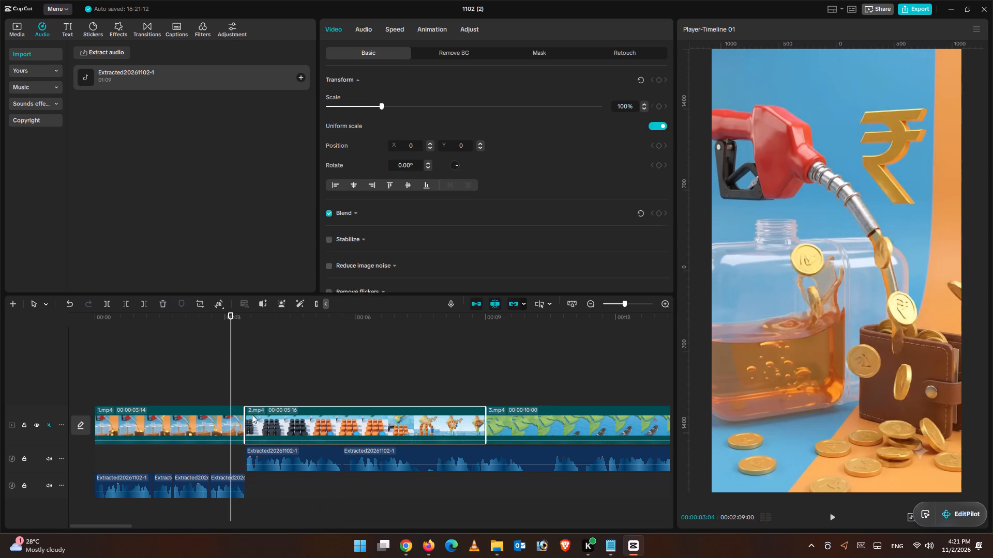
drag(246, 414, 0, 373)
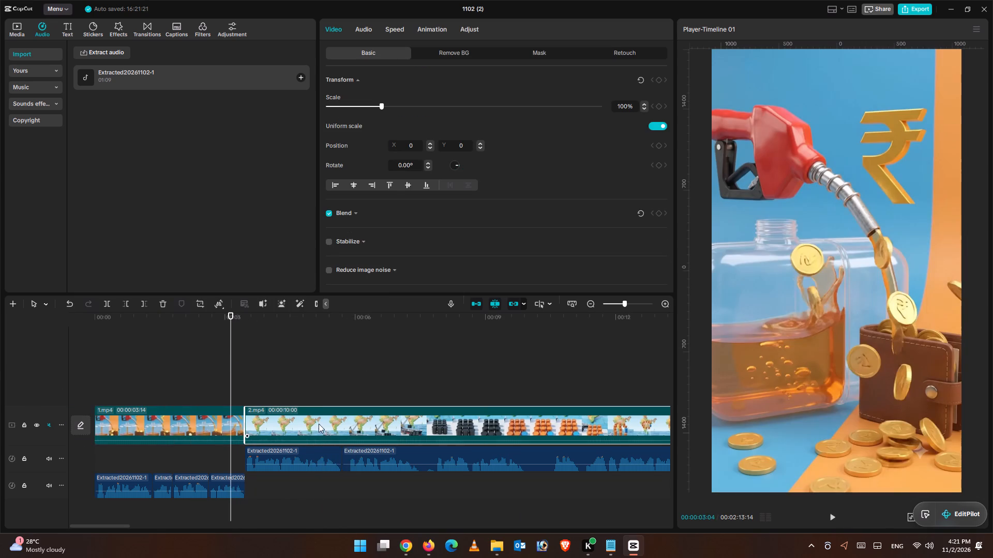
Play 2.mp4 and trim its opening ship footage, leaving the clip 00:00:08:08 long.
click(289, 392)
click(832, 513)
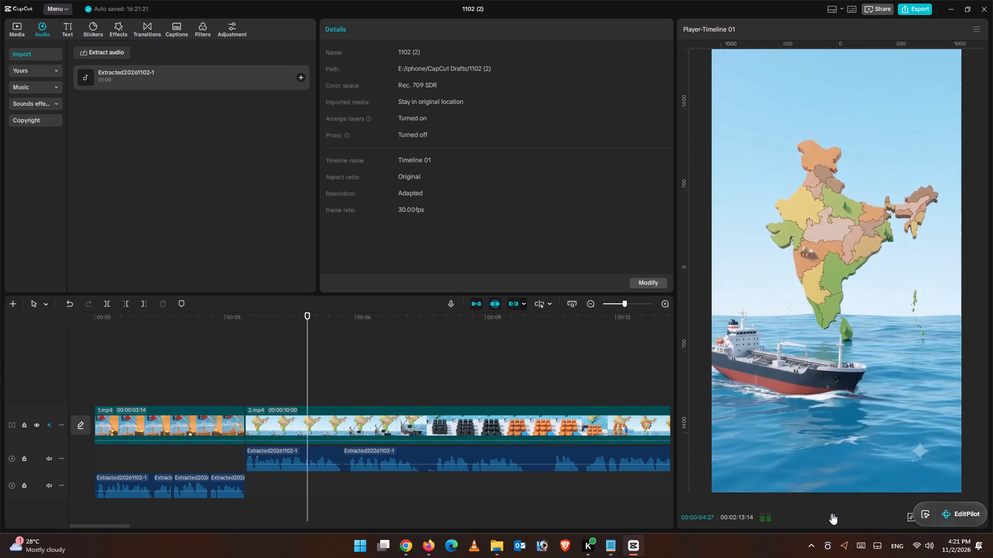
click(832, 513)
click(368, 410)
click(131, 301)
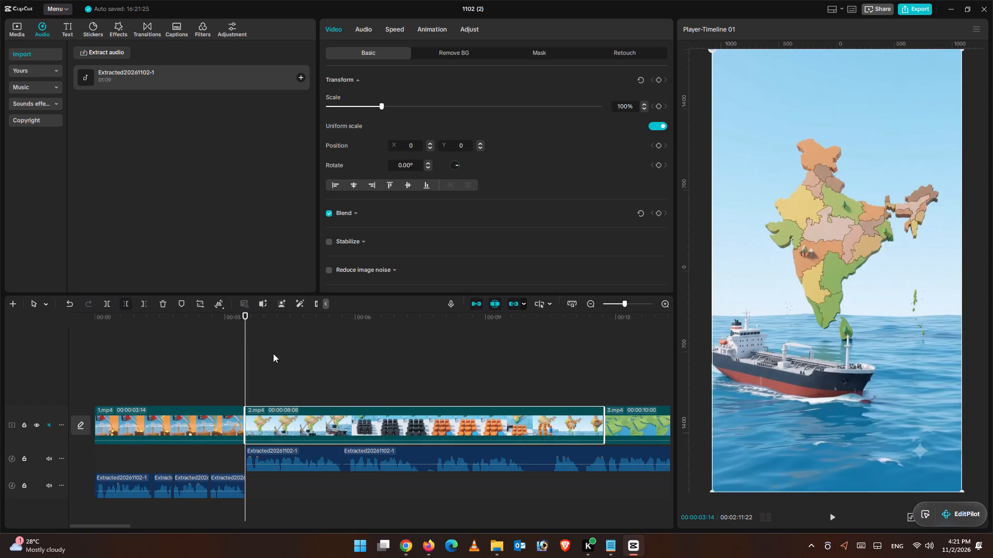
Play the fifth phrase and trim the end of 2.mp4 at the voice-over split at 00:00:05:21.
click(833, 523)
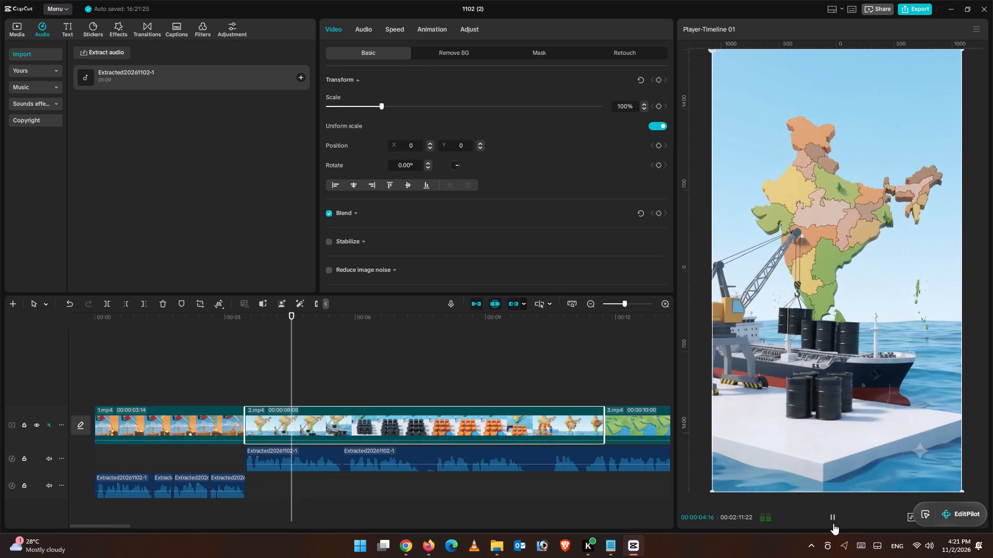
click(833, 523)
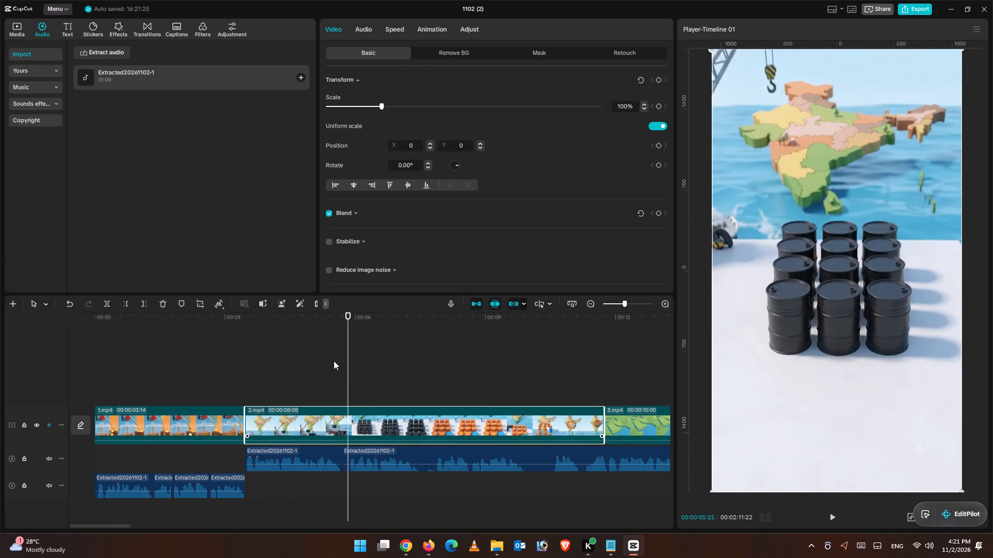
drag(347, 361, 342, 361)
click(356, 428)
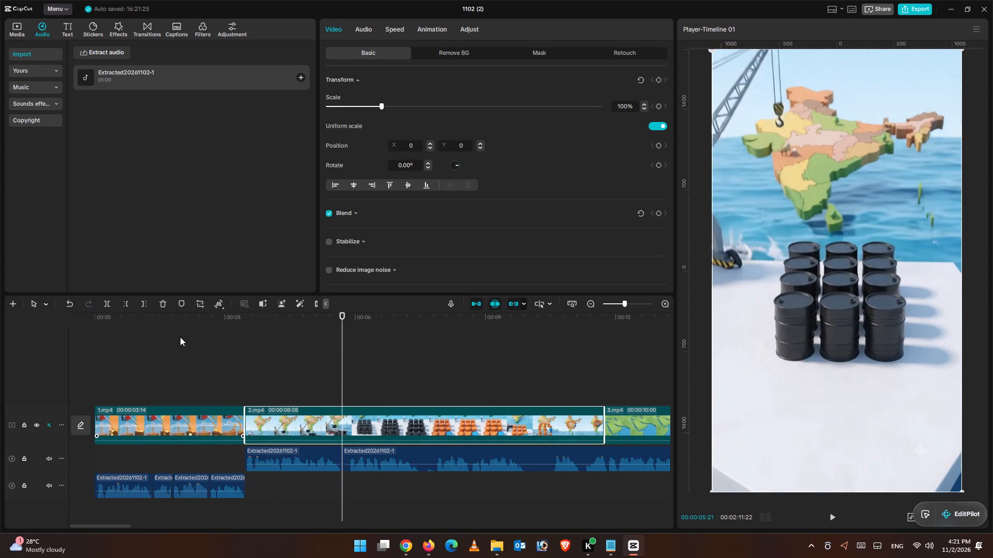
click(145, 305)
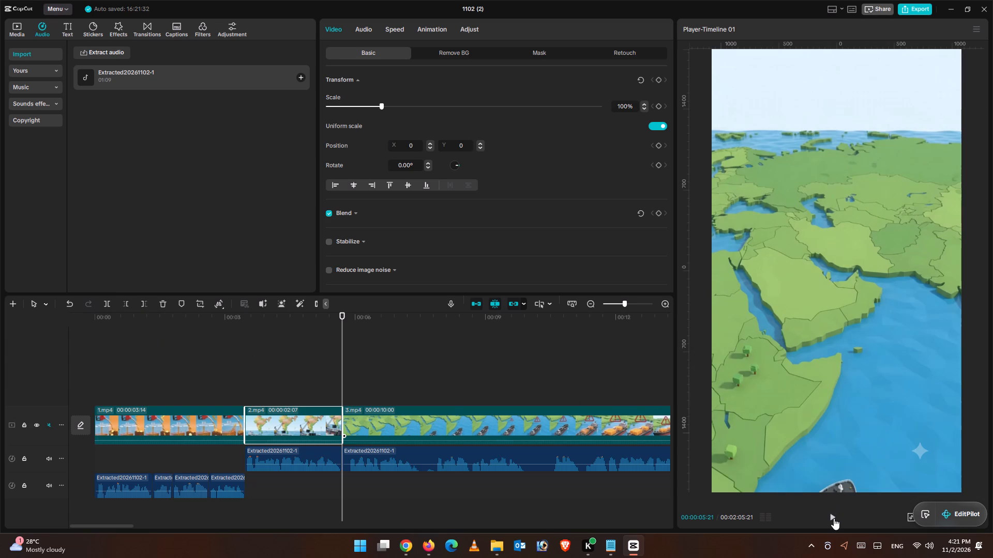
Trim the start of the voice-over segment under 3.mp4 at 00:00:05:26 and move it back against the preceding segment at 00:00:05:21.
click(834, 518)
click(834, 518)
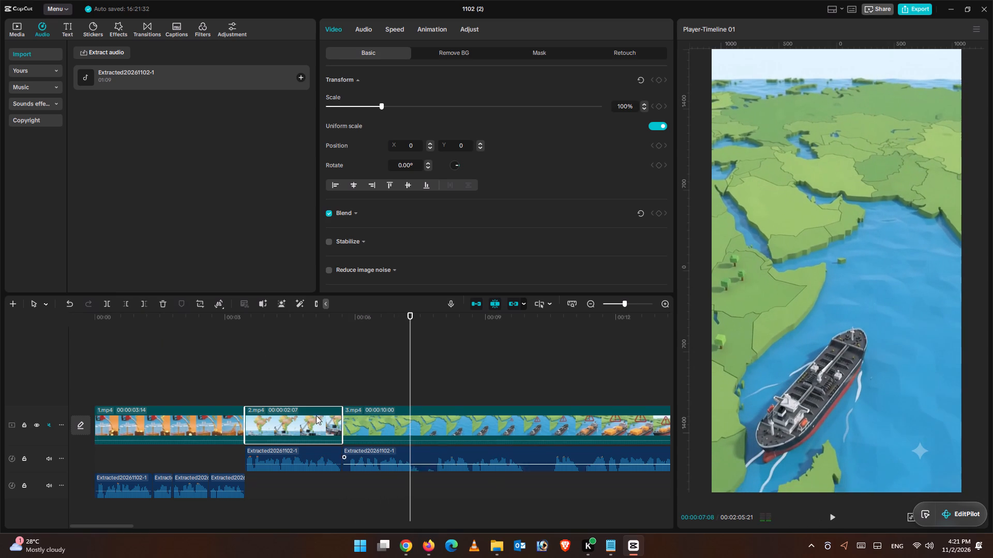
click(361, 375)
key(ctrl+equal)
key(ctrl+equal)
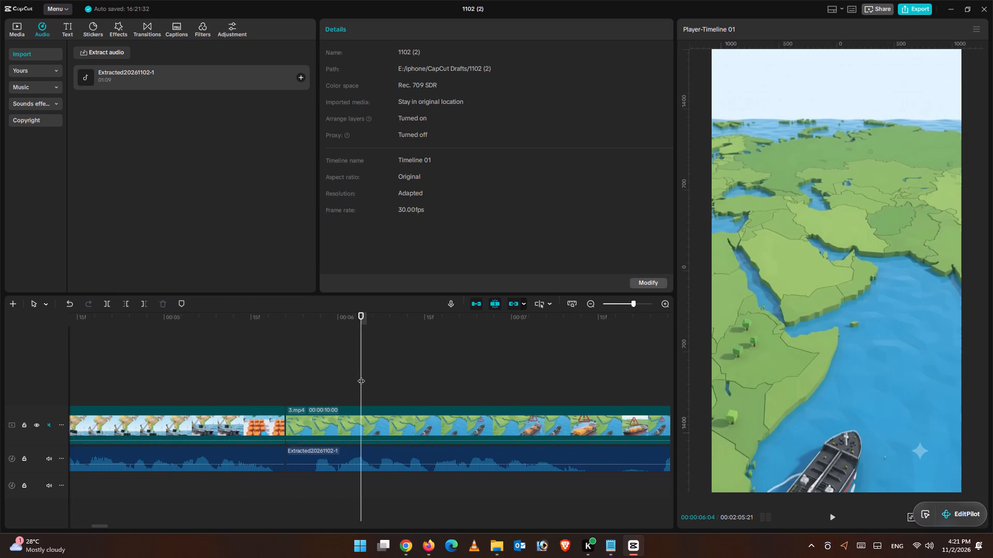
drag(364, 366, 319, 365)
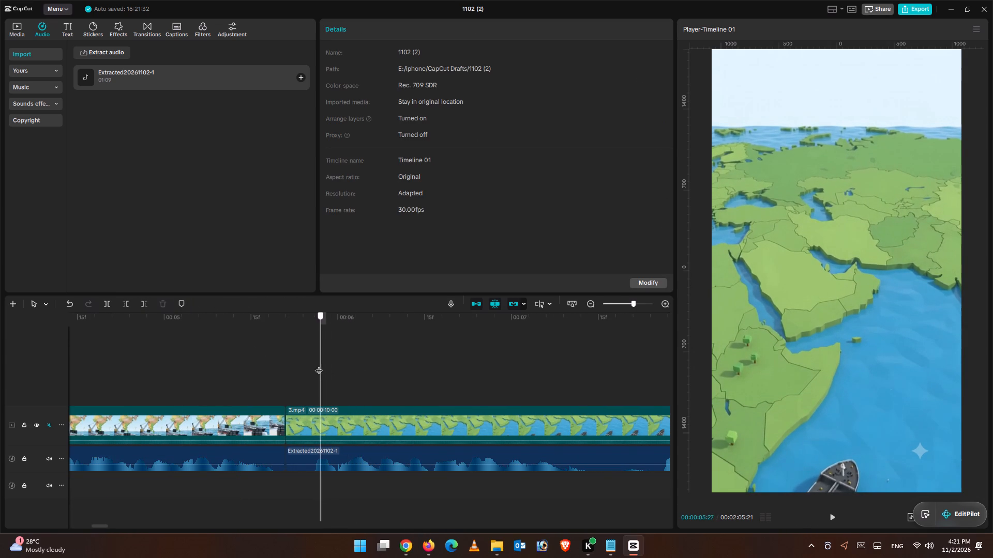
drag(319, 365, 314, 364)
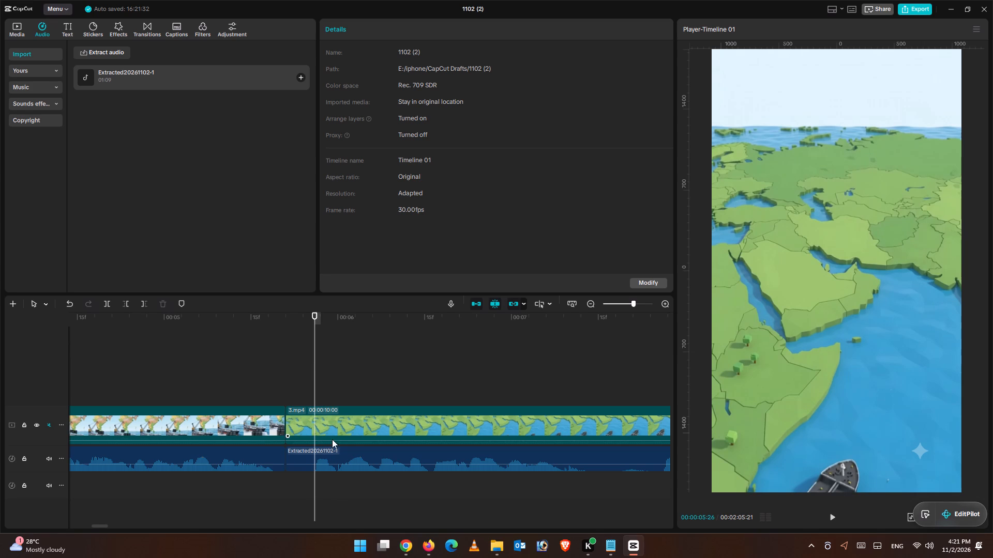
click(334, 458)
click(122, 305)
drag(328, 460, 312, 461)
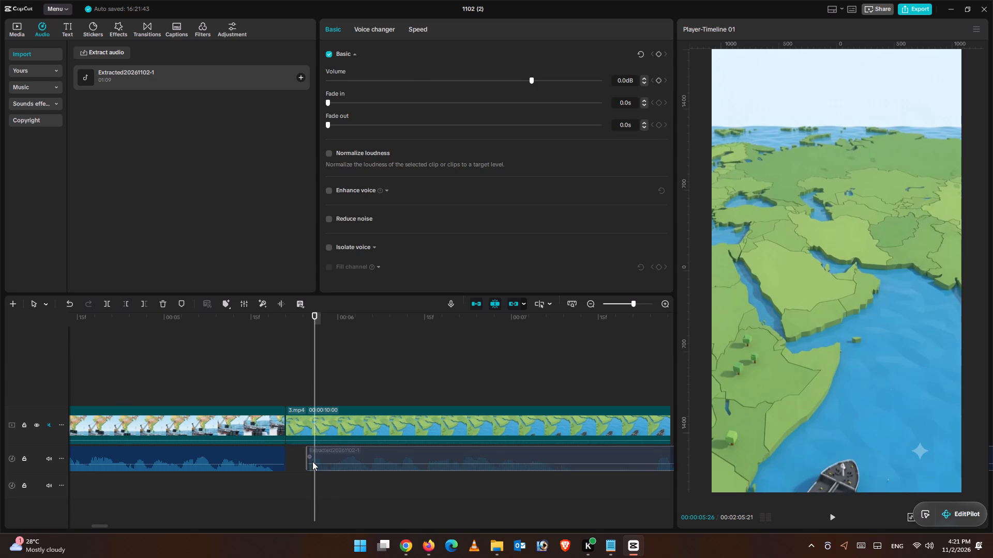
drag(312, 461, 302, 462)
Trim the ends of the fifth-phrase voice-over segment and 2.mp4 at 00:00:05:19.
click(255, 378)
drag(255, 378, 275, 389)
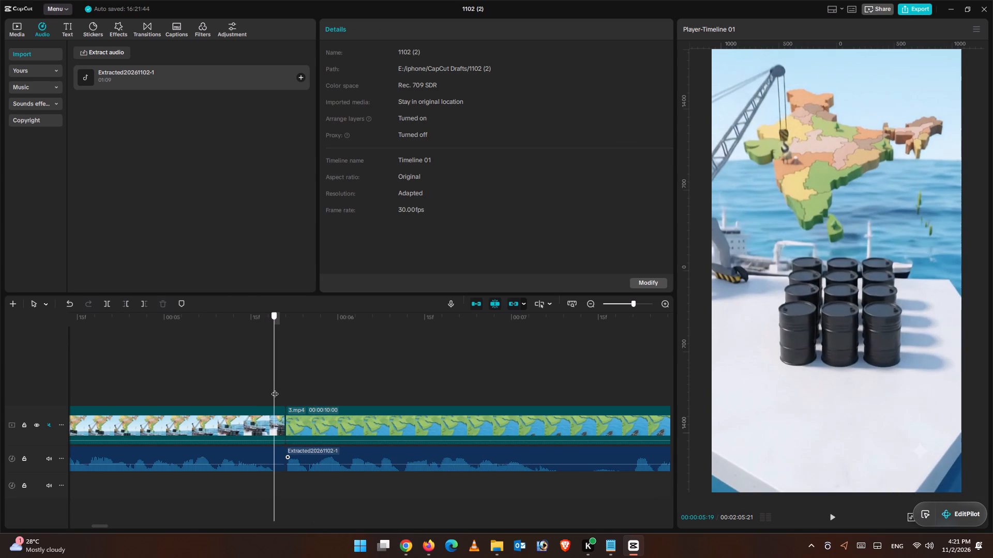
drag(275, 389, 275, 391)
click(267, 468)
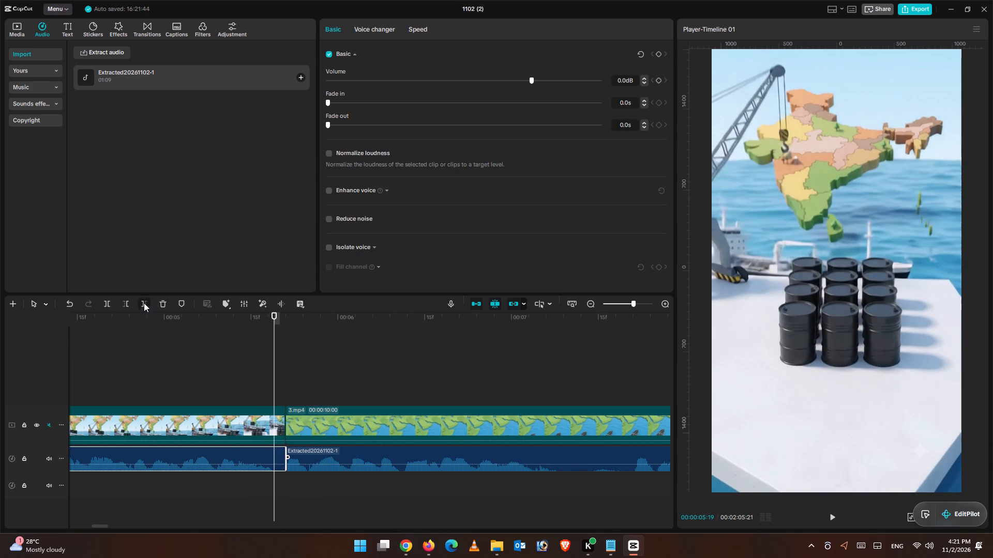
click(144, 303)
click(269, 414)
click(151, 301)
click(145, 301)
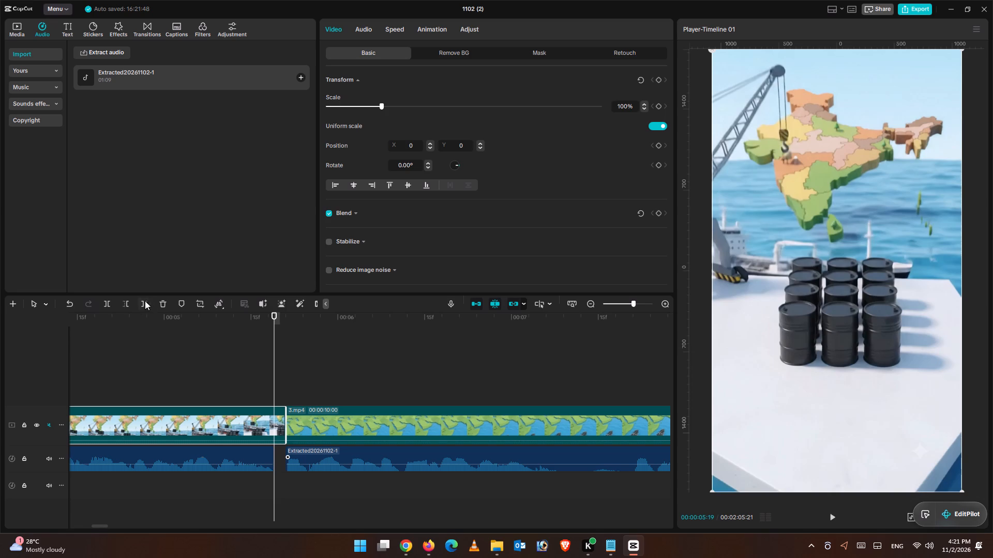
Play the end of the fifth phrase and extend the end of 2.mp4 to a length of 00:00:06:02.
click(252, 358)
key(ctrl+minus)
key(ctrl+minus)
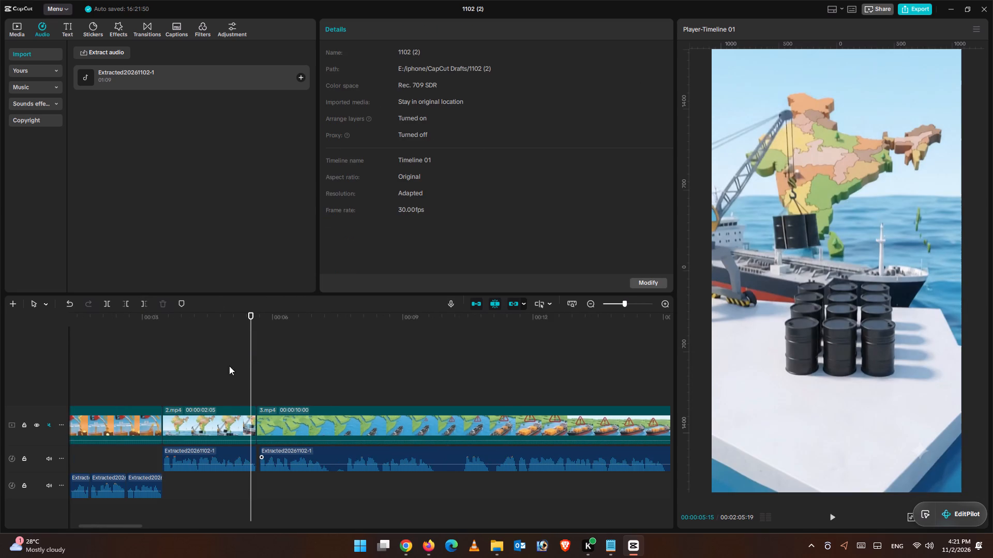
drag(184, 395, 168, 395)
click(155, 391)
click(834, 519)
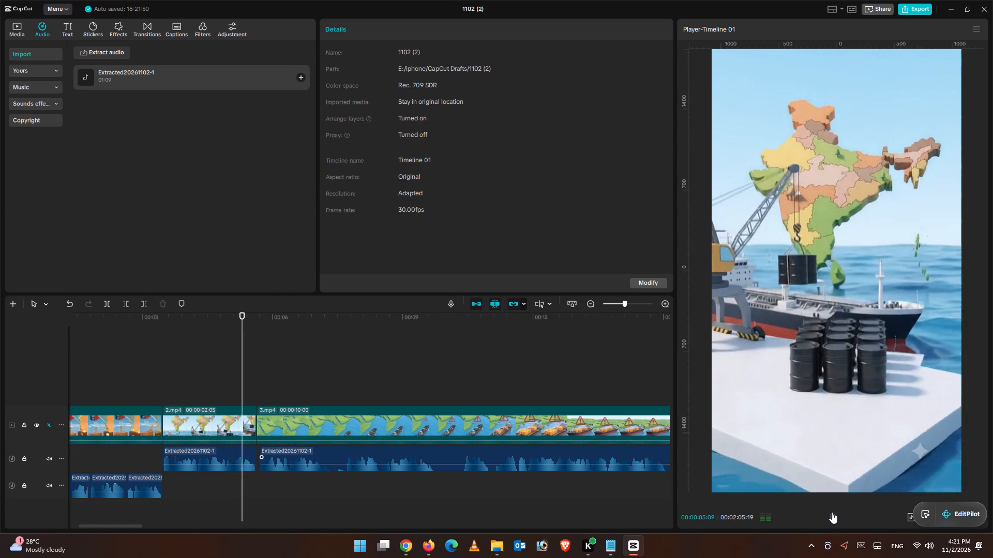
drag(830, 510, 821, 507)
click(208, 418)
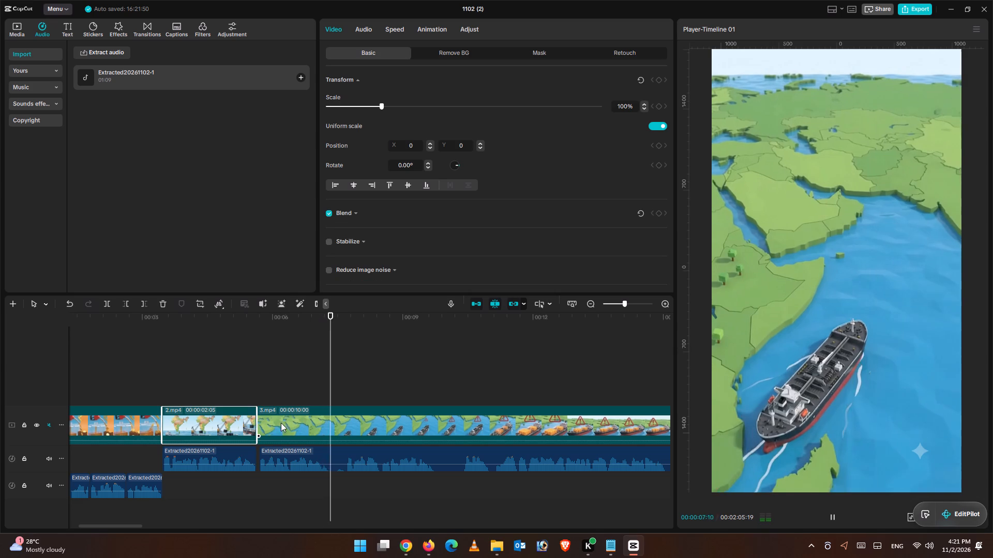
drag(257, 417, 424, 412)
Trim the start of 2.mp4 at 00:00:04:15, leaving the clip 00:00:05:01 long.
click(223, 378)
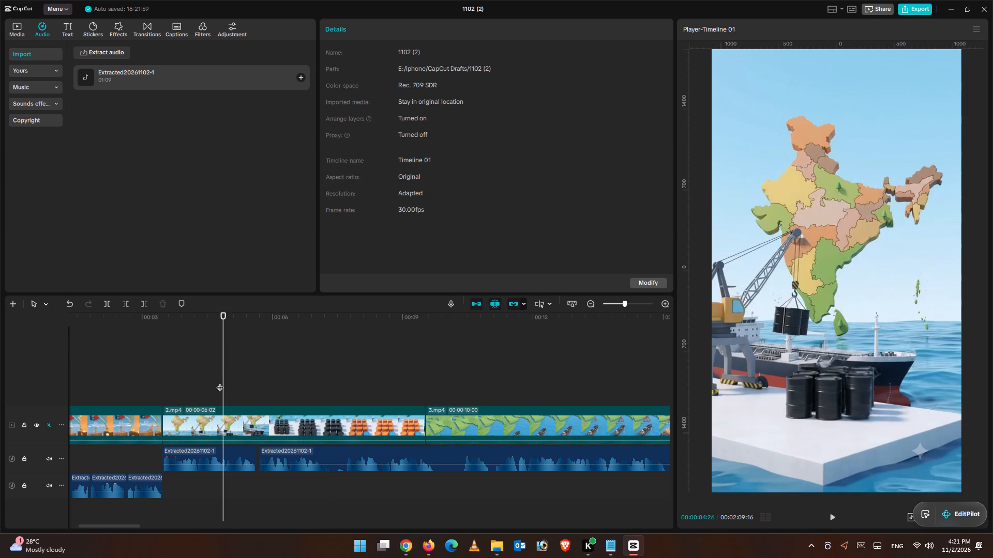
click(219, 380)
click(208, 384)
click(244, 413)
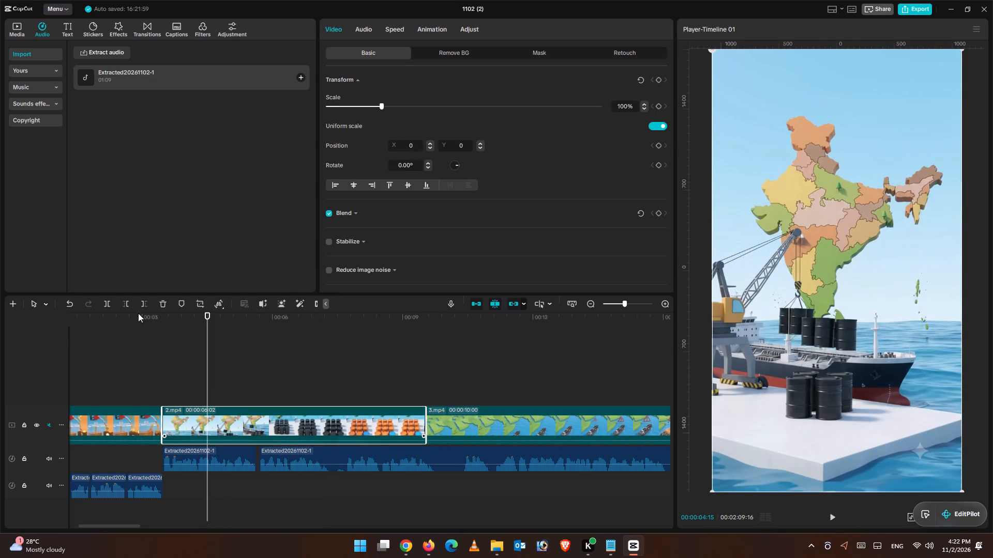
click(130, 304)
Play 2.mp4 and trim its end at 00:00:05:19, where its voice-over segment ends.
click(821, 522)
click(831, 518)
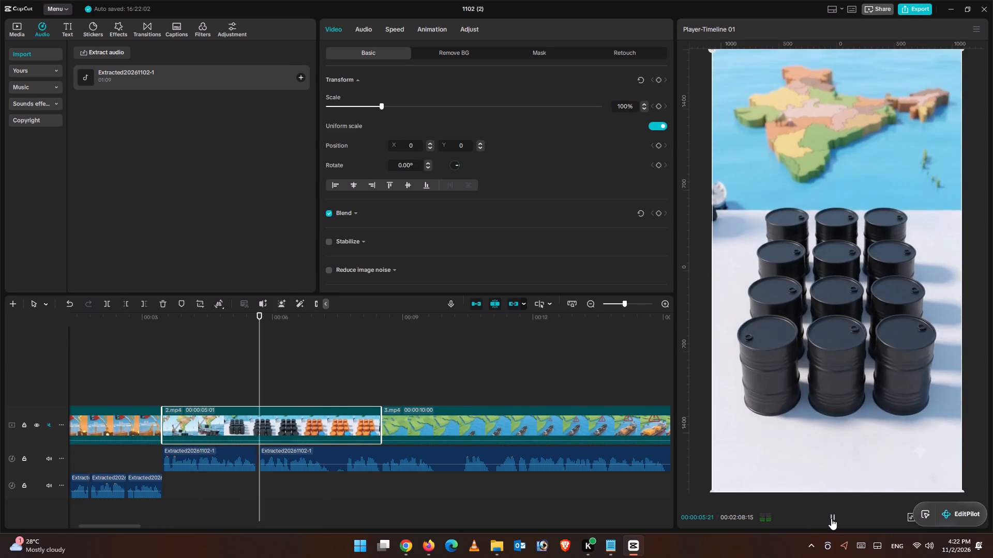
click(831, 518)
click(247, 384)
drag(247, 382, 256, 386)
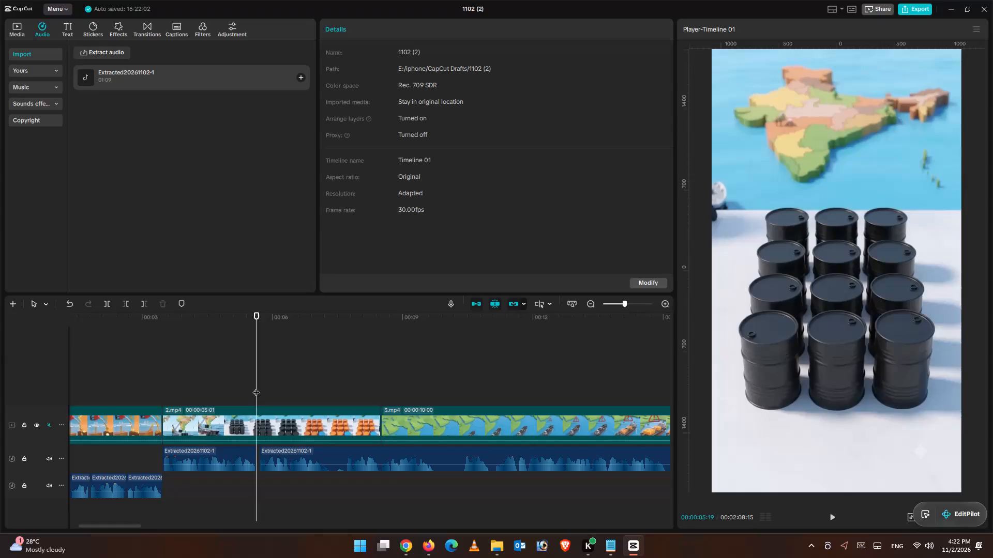
click(268, 430)
click(147, 300)
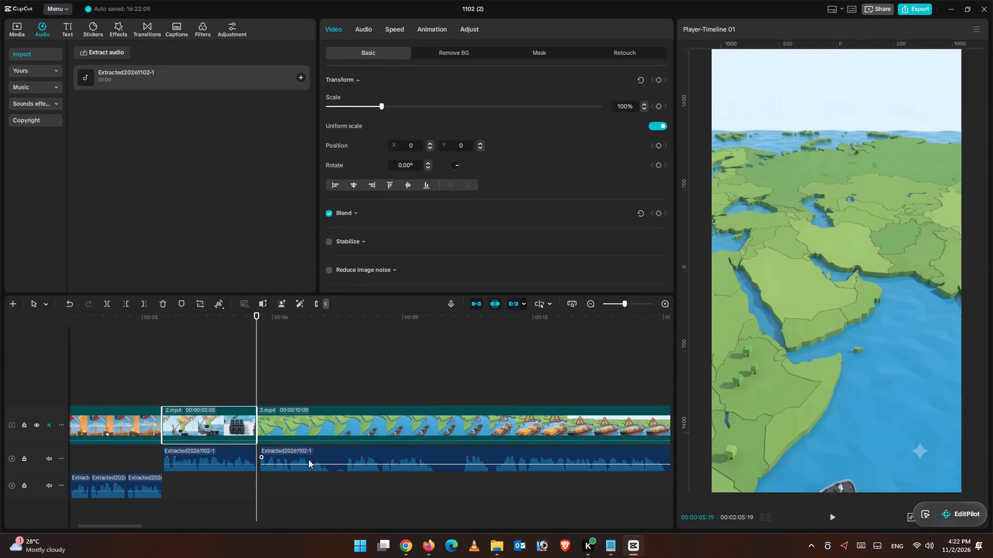
Move the voice-over segment under 3.mp4 to the lower audio track, starting at 00:00:05:19.
drag(307, 459, 300, 460)
click(300, 460)
click(286, 484)
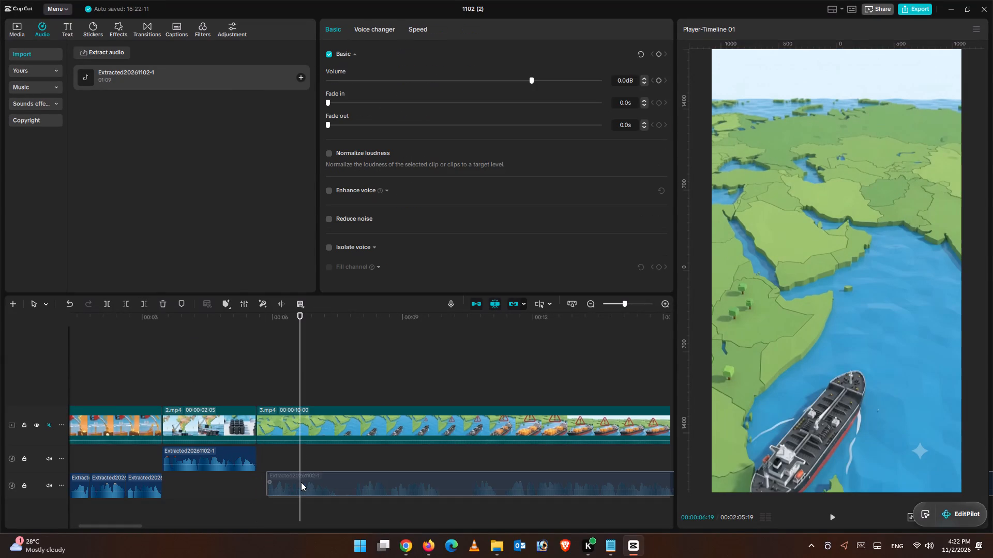
Preview 7.mp4 in the imported media and insert it at 00:00:05:19, between 2.mp4 and 3.mp4.
click(264, 387)
drag(263, 384, 255, 383)
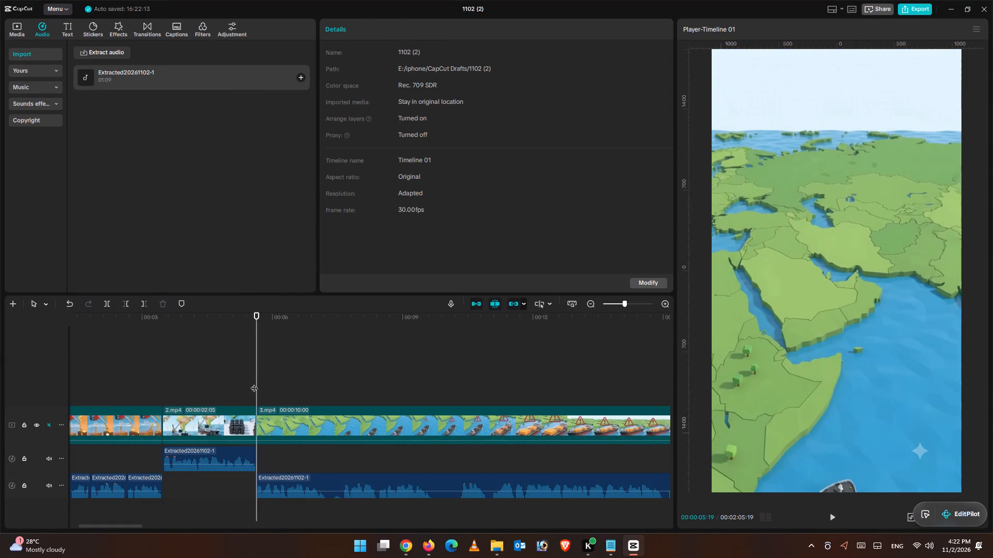
click(11, 35)
click(252, 130)
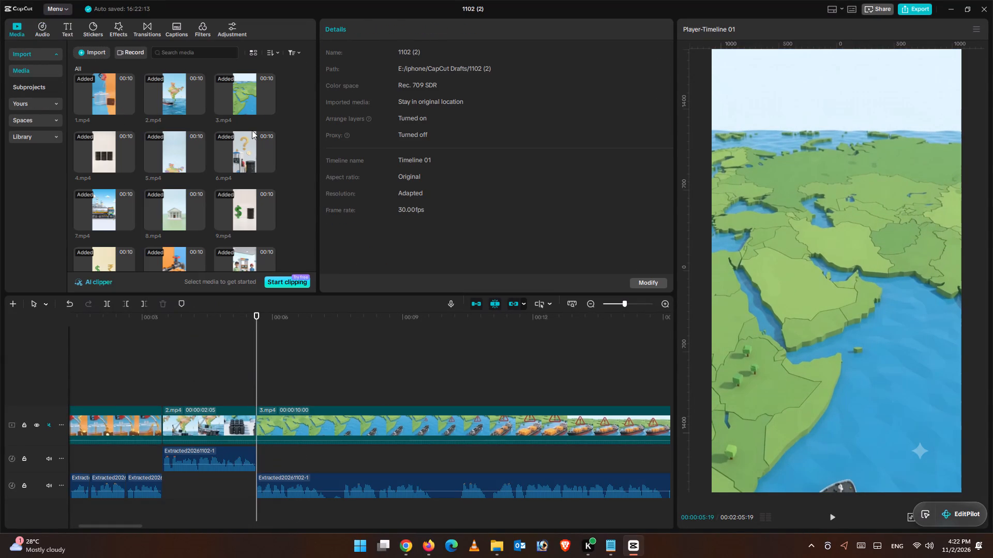
click(248, 141)
click(126, 191)
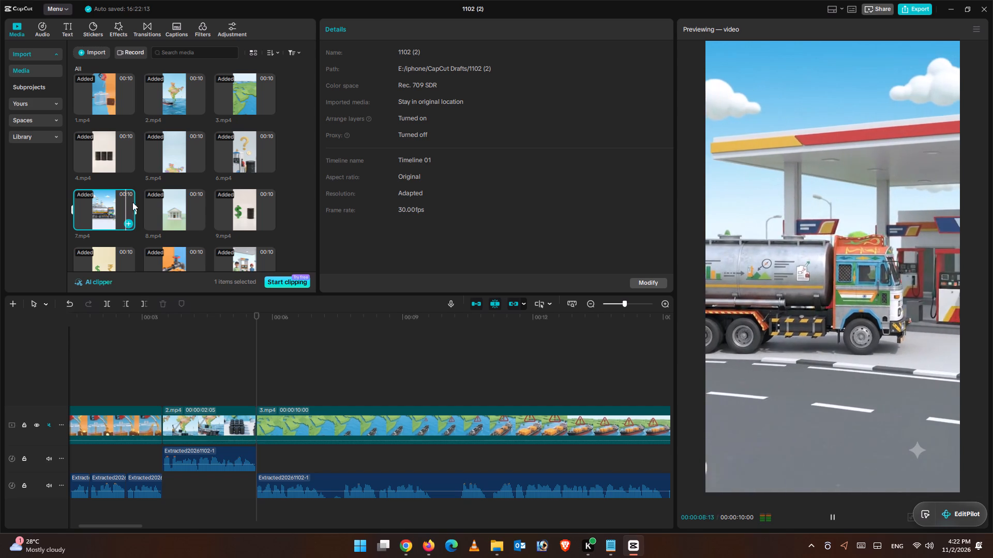
click(129, 223)
Skim the inserted 7.mp4 and trim its start at 00:00:12:03, leaving the clip 00:00:03:16 long.
drag(259, 321, 526, 355)
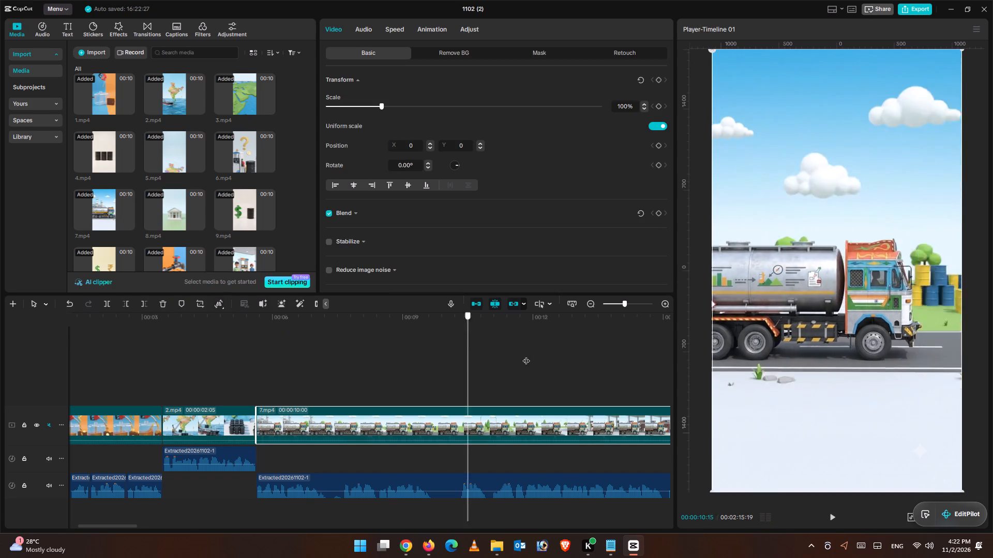
drag(526, 355, 606, 374)
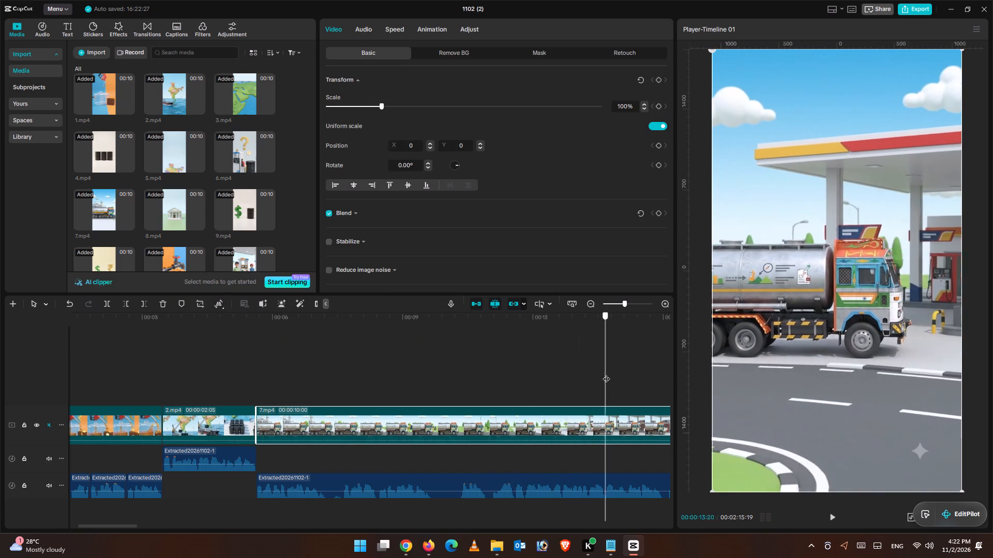
drag(606, 374, 523, 389)
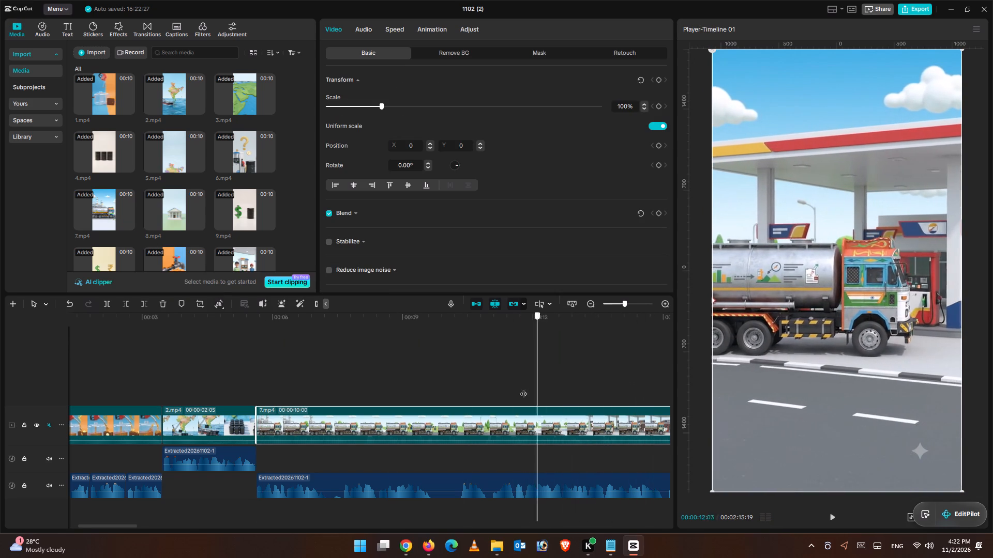
drag(523, 389, 538, 388)
click(543, 432)
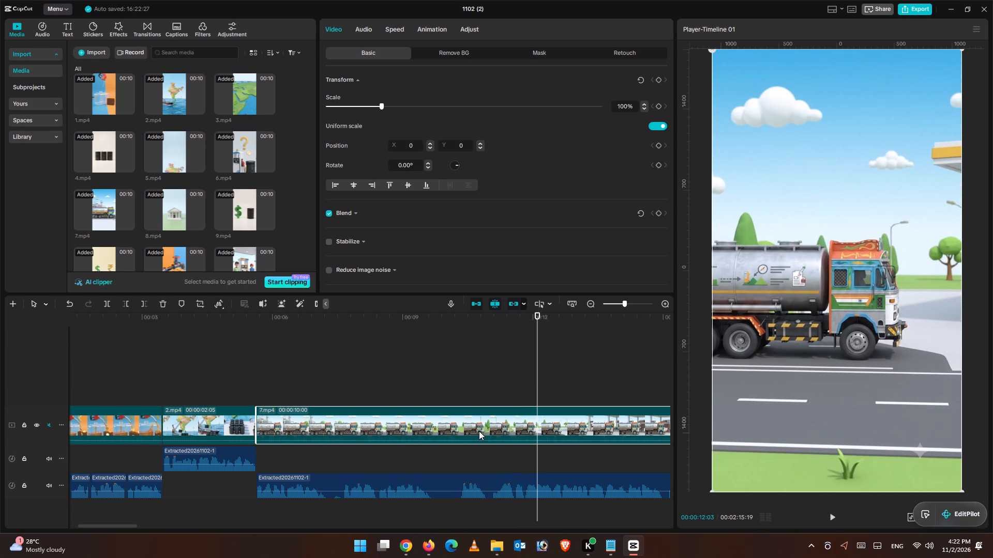
click(125, 306)
Play the sixth phrase, split the voice-over at 00:00:07:08 and trim the end of 7.mp4 at that split.
click(834, 519)
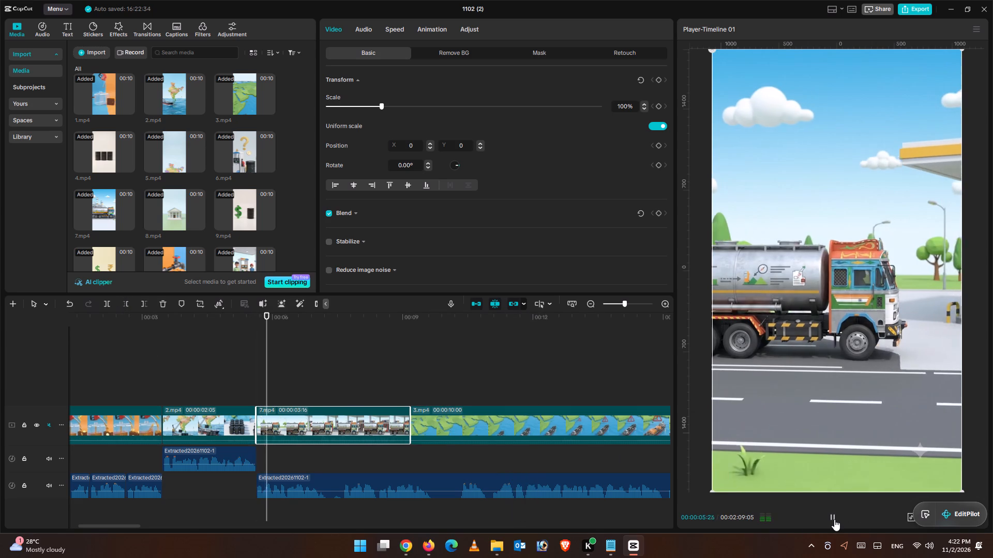
click(834, 518)
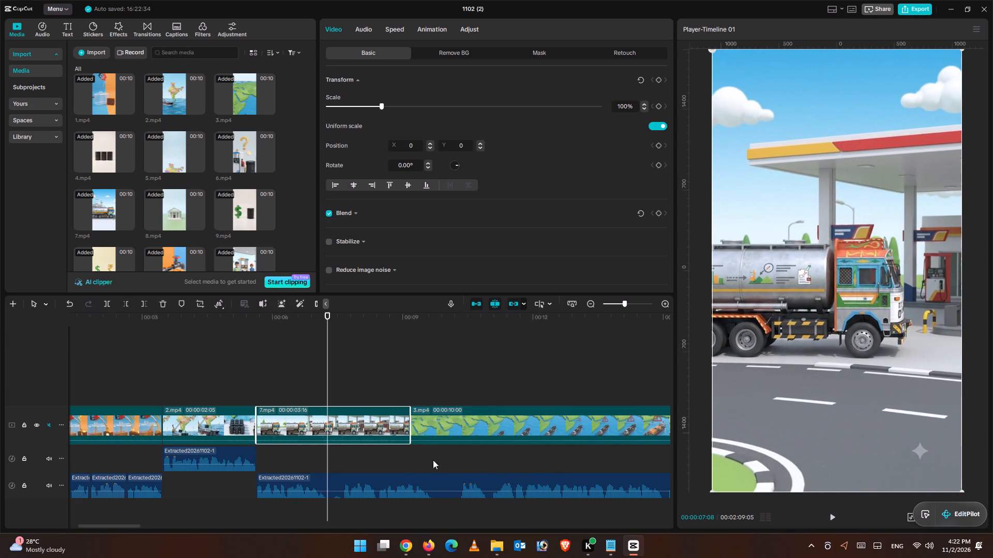
click(334, 494)
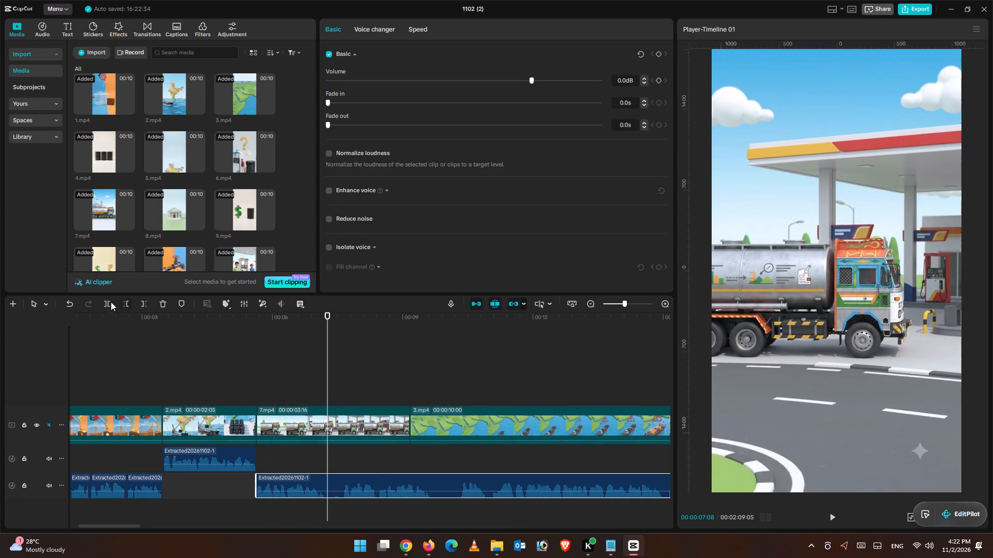
click(103, 301)
click(371, 423)
click(132, 303)
click(142, 301)
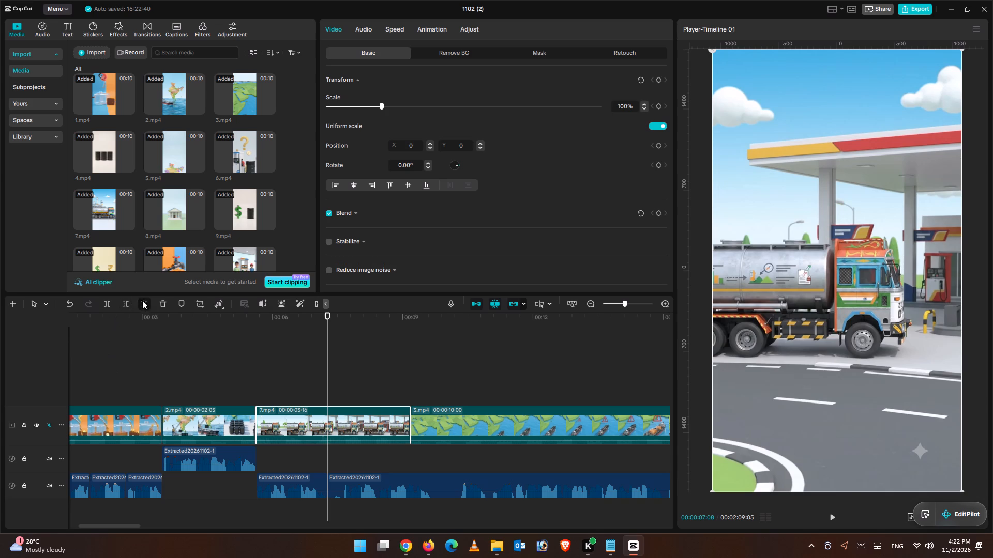
Play the timeline from 00:00:07:08 through 3.mp4, 4.mp4 and 5.mp4 to check the footage against the voice-over.
click(833, 516)
click(833, 516)
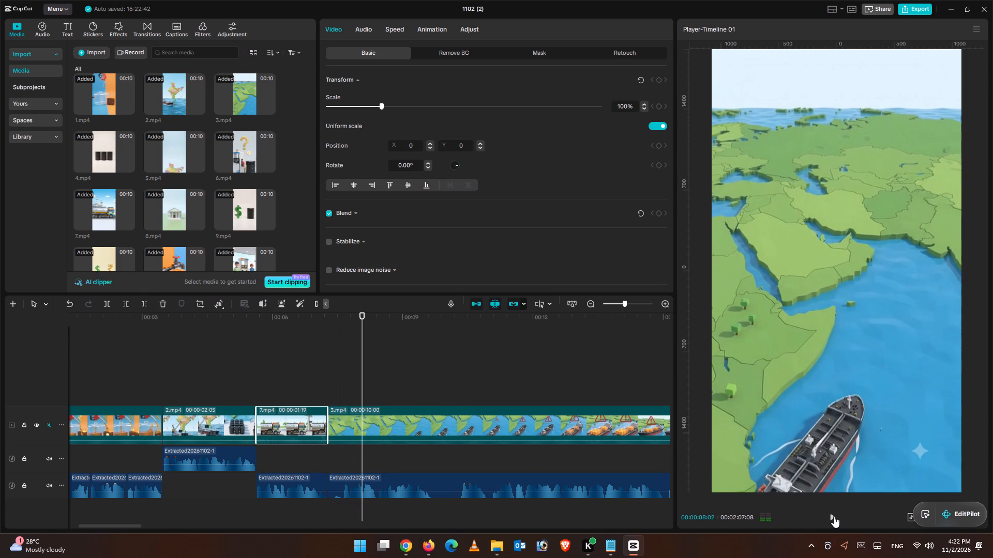
click(834, 516)
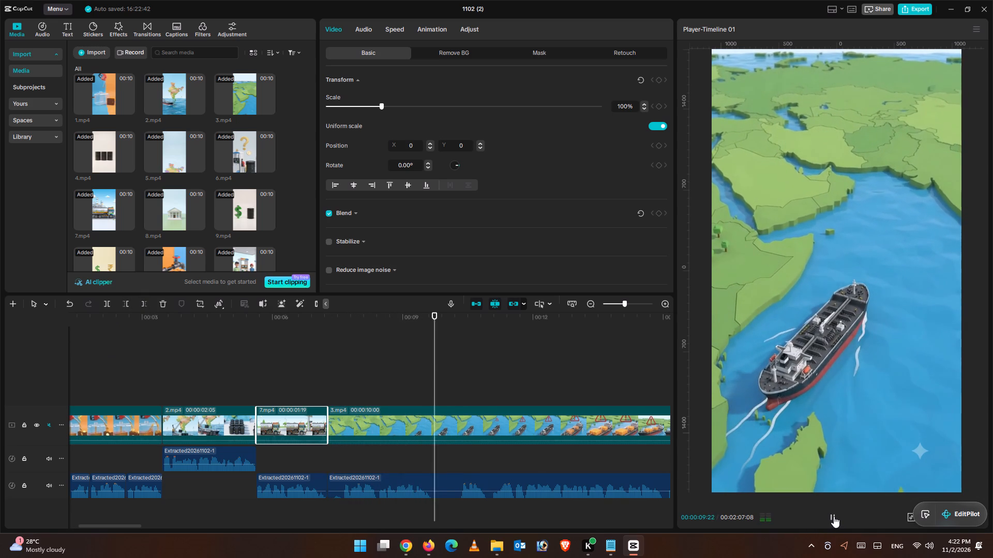
click(834, 516)
click(834, 516)
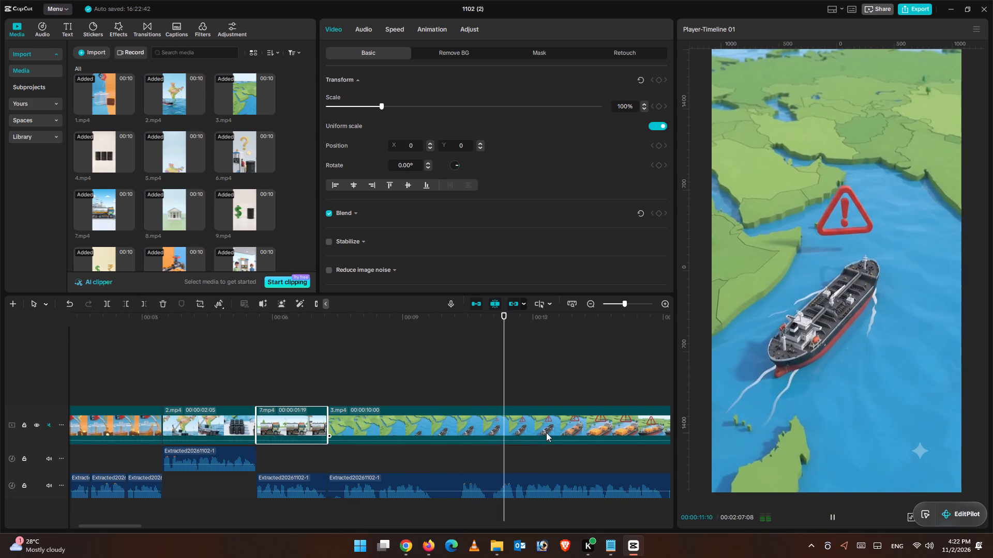
key(ctrl+minus)
key(ctrl+minus)
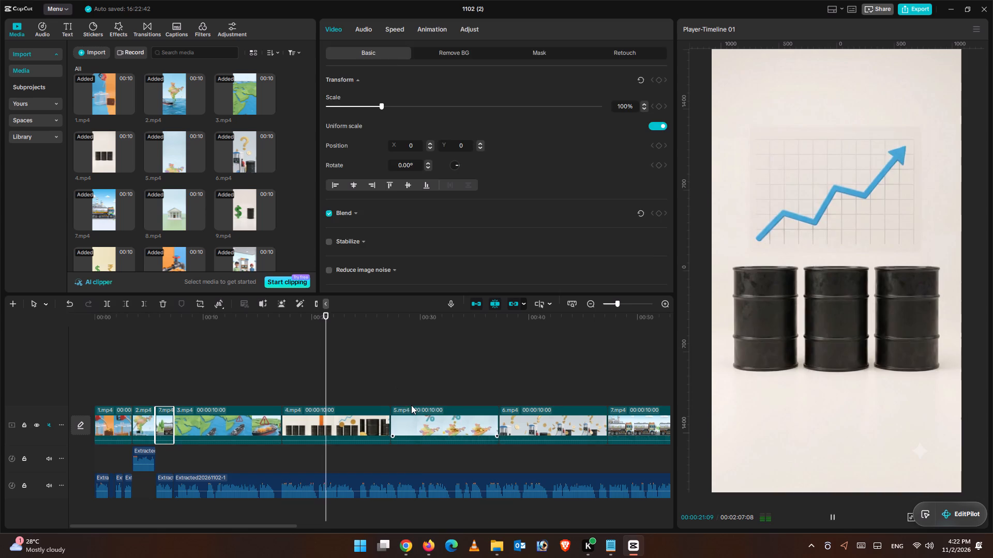
click(415, 388)
click(834, 512)
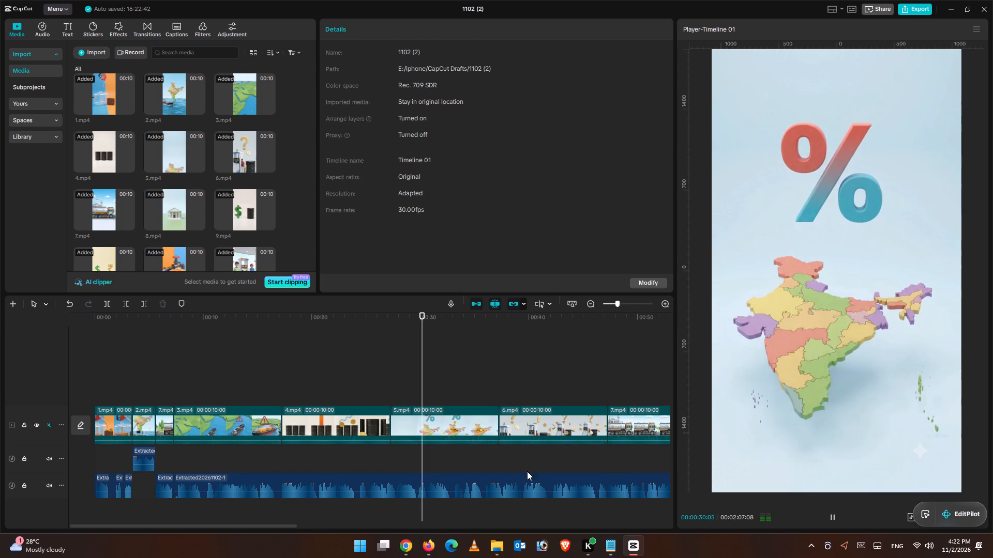
click(172, 377)
click(831, 516)
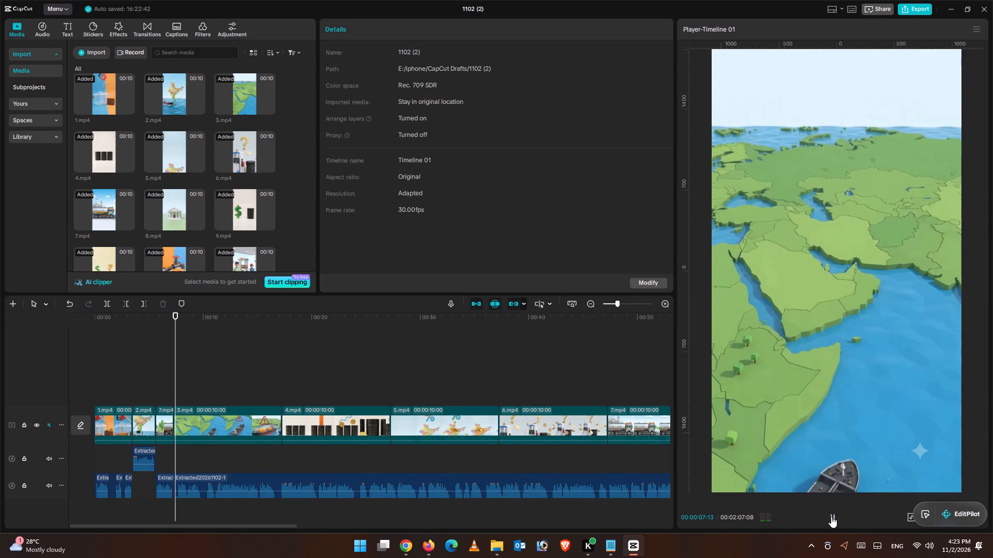
Play parts of 6.mp4 with the voice-over and skim the remaining clips through 14.mp4 for footage matching the next phrase.
click(556, 377)
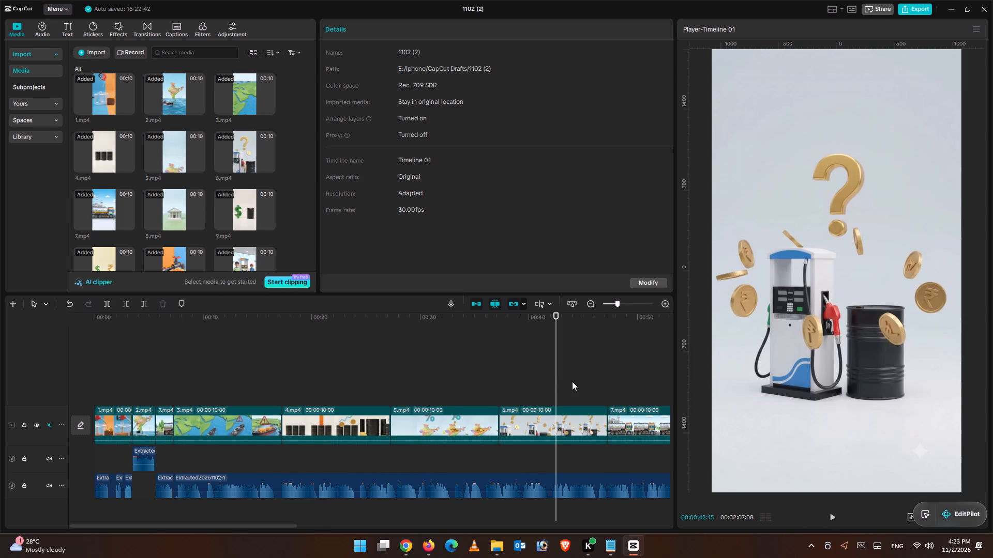
click(840, 516)
click(831, 517)
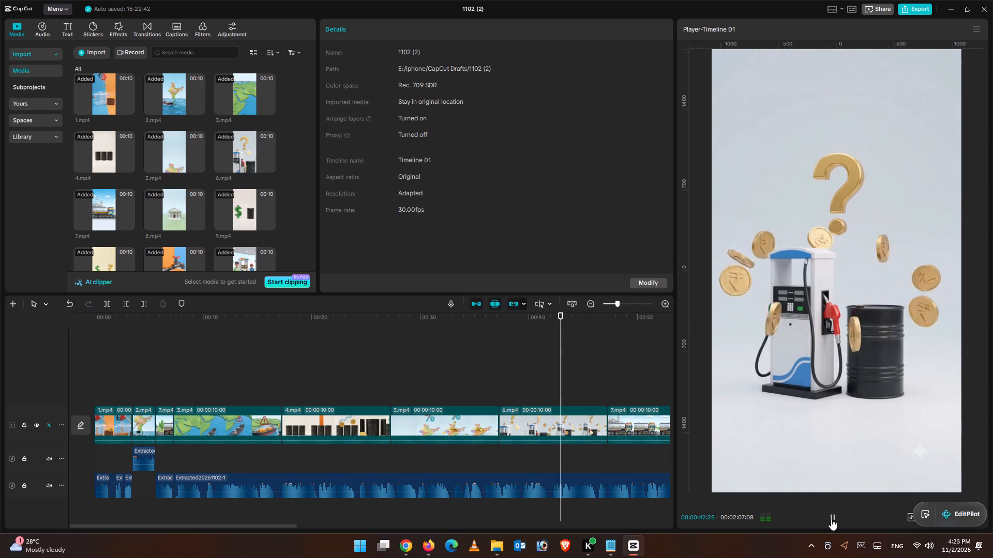
click(499, 379)
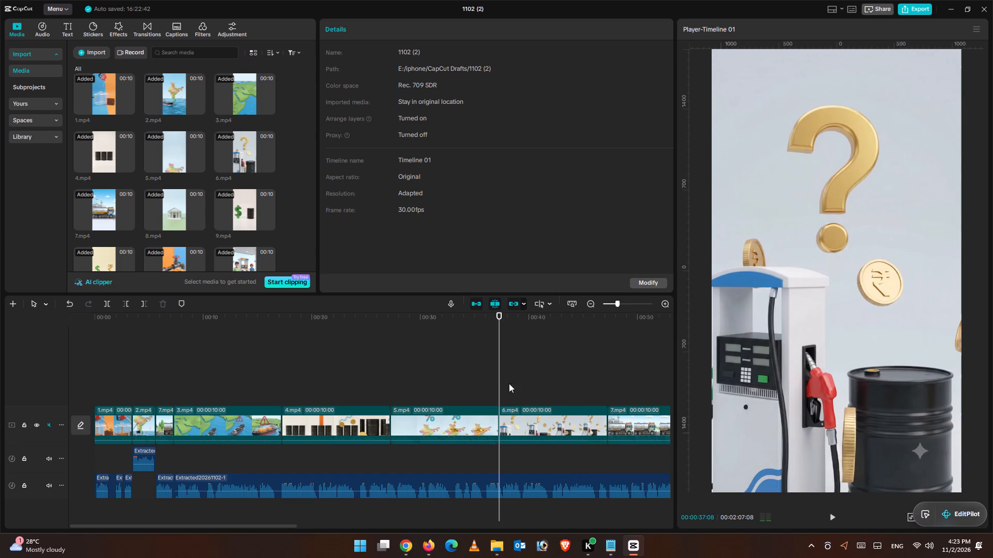
click(831, 519)
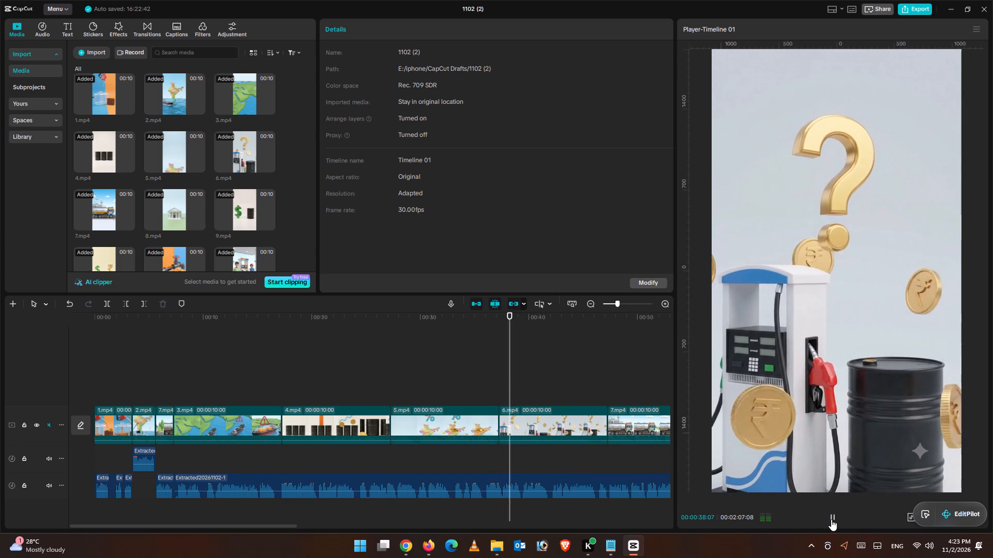
click(831, 519)
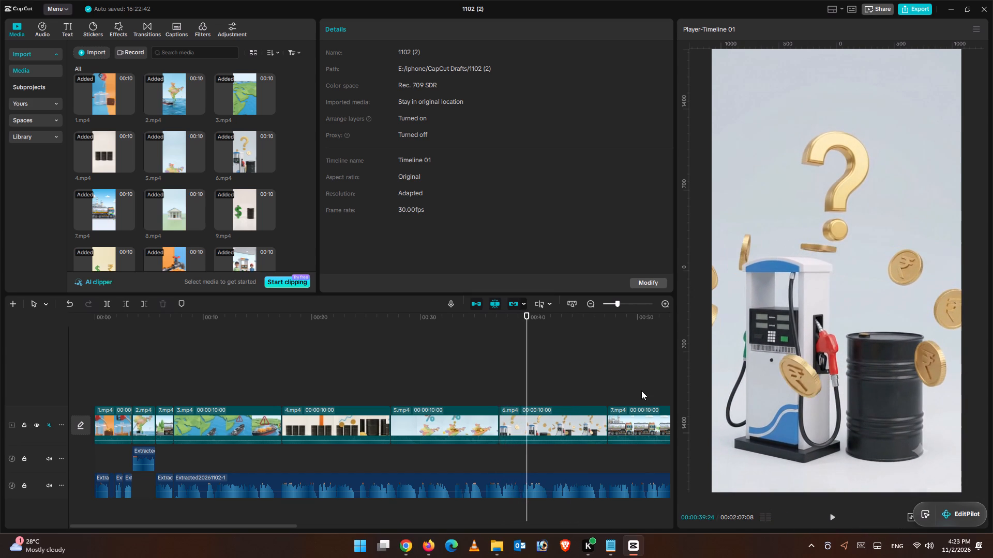
click(641, 380)
drag(644, 381, 347, 361)
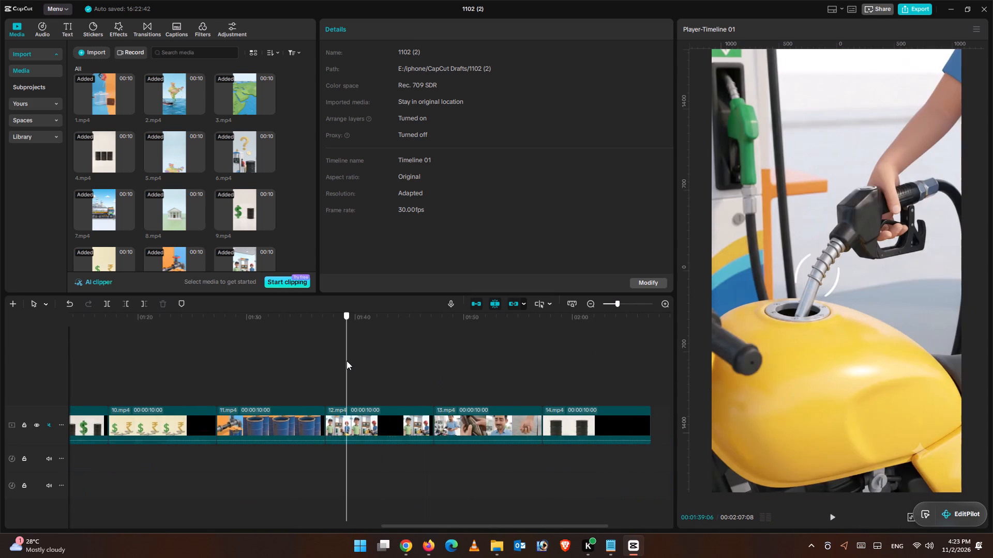
drag(347, 361, 202, 365)
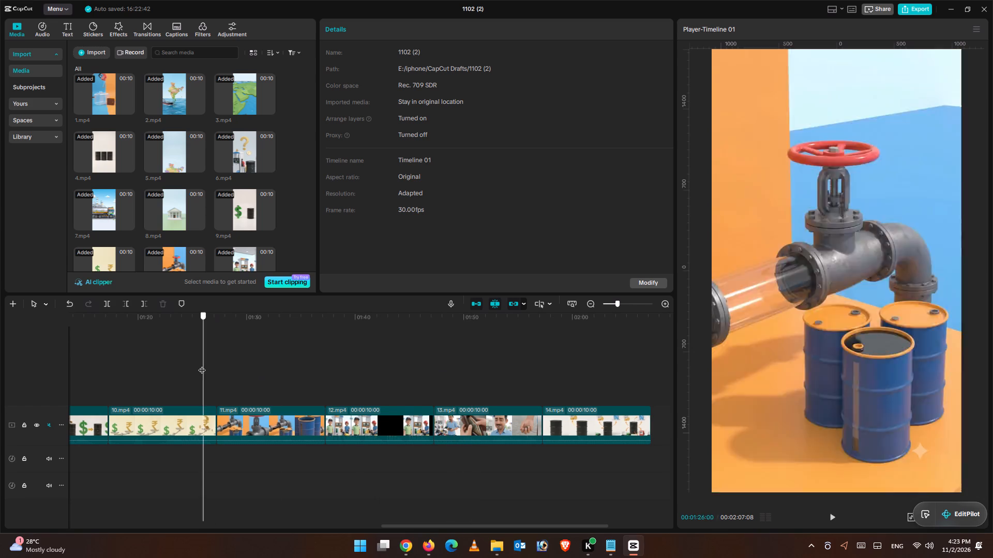
drag(202, 365, 88, 360)
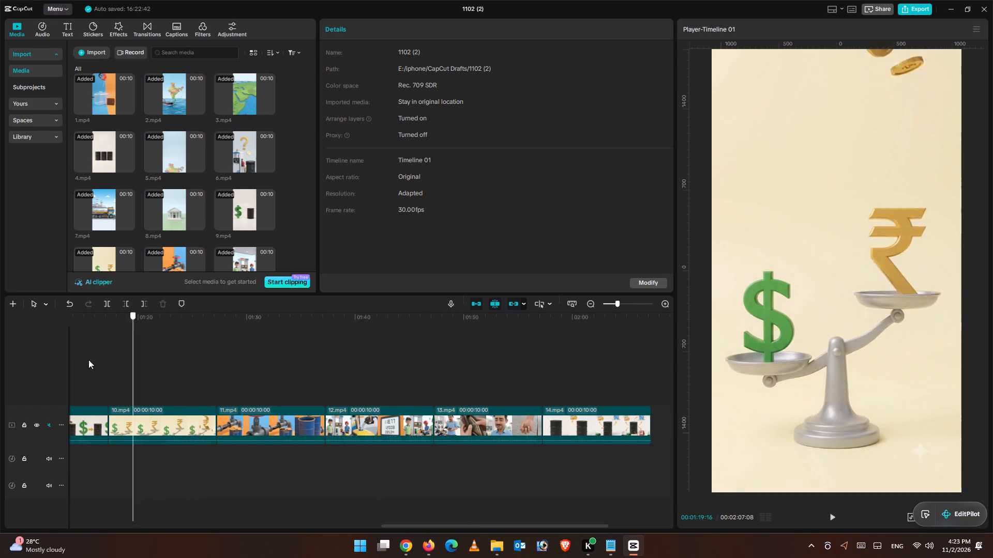
drag(88, 360, 386, 358)
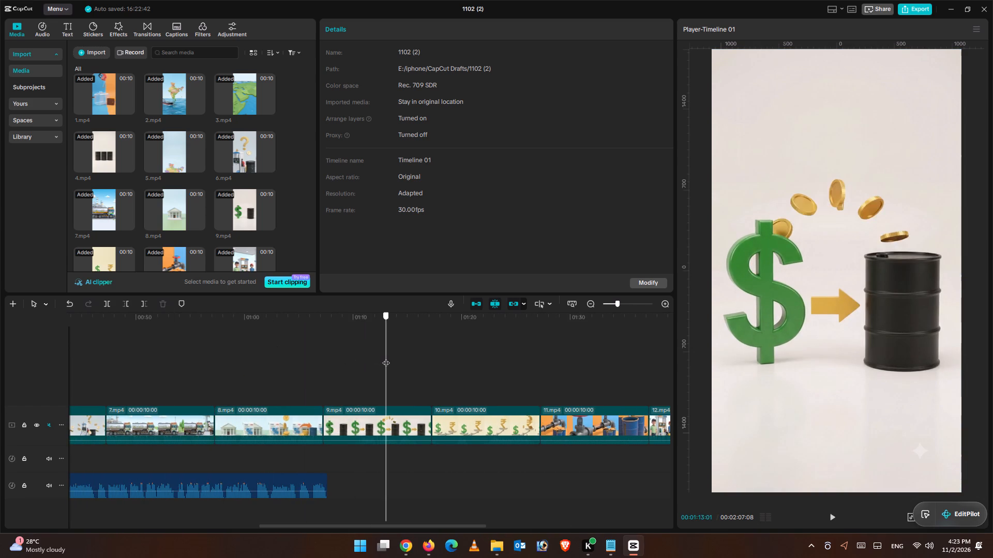
drag(386, 358, 118, 338)
drag(118, 328, 0, 296)
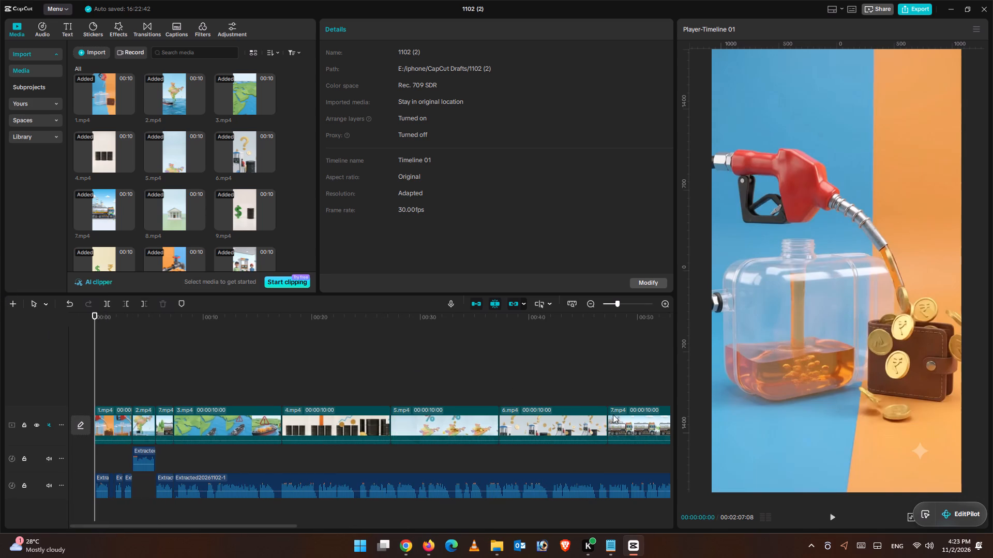
Play the timeline from the start through 3.mp4 and into 4.mp4 to check the footage against the voice-over.
click(834, 516)
key(ctrl+equal)
key(equal)
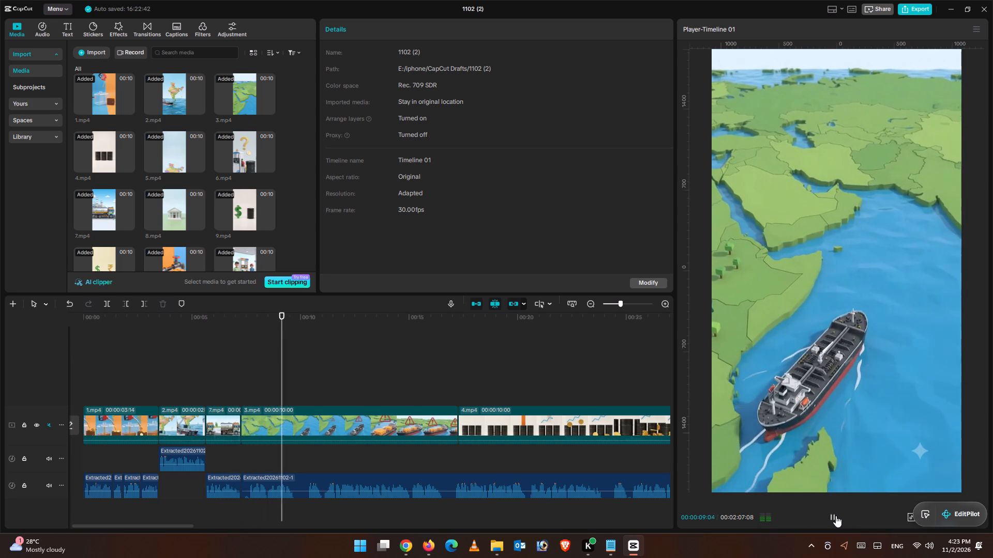
click(384, 394)
click(831, 517)
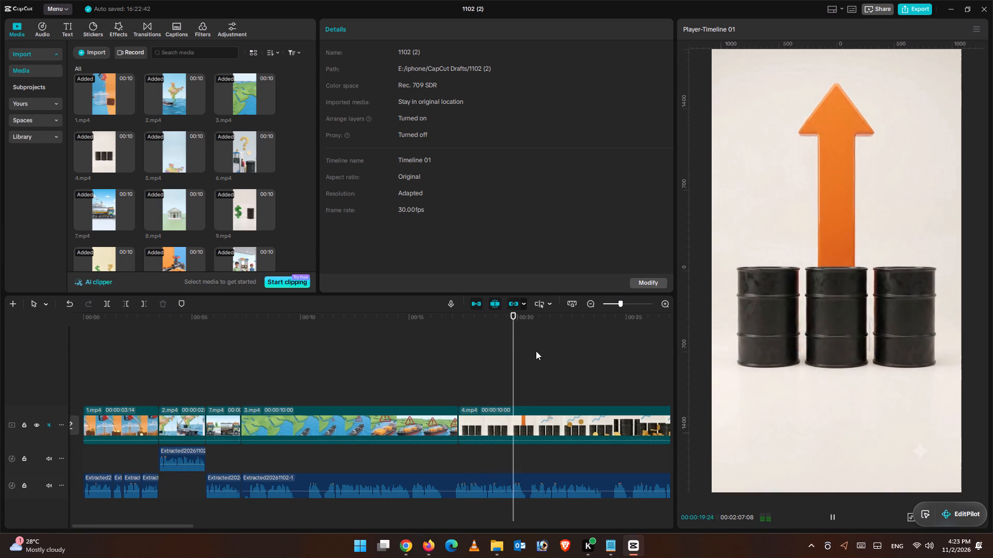
Play samples of 5.mp4 through 8.mp4 up to the end of the voice-over to compare narration and footage.
drag(523, 329, 622, 350)
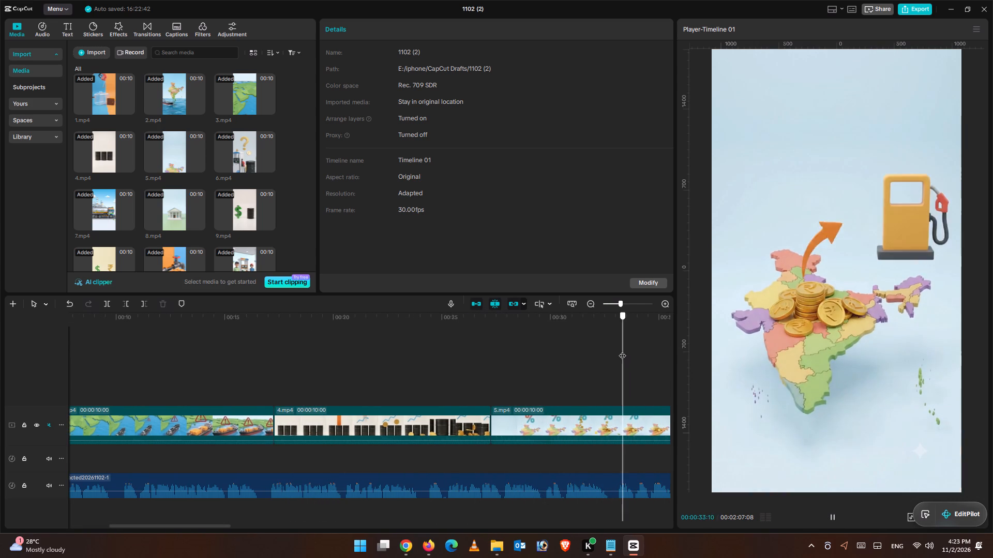
drag(622, 350, 517, 348)
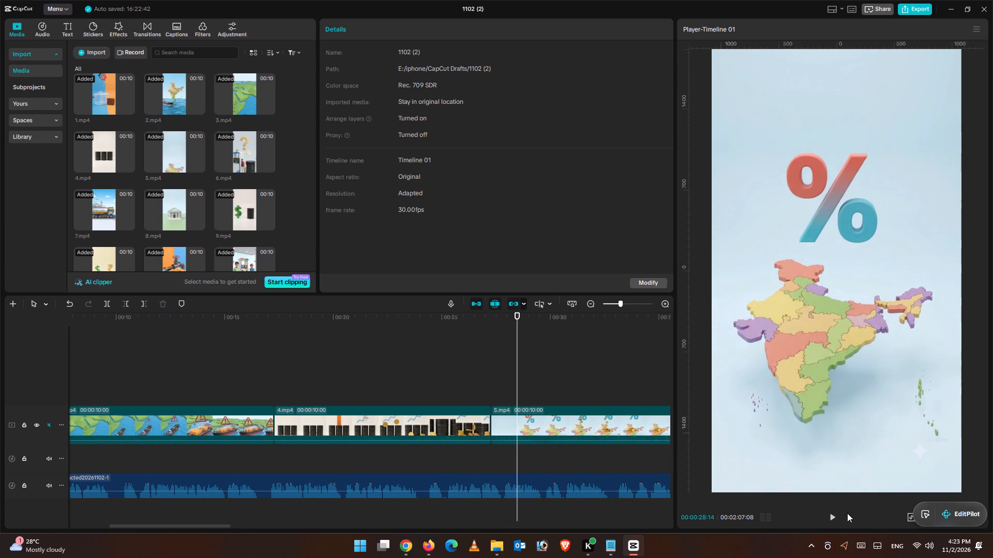
click(833, 517)
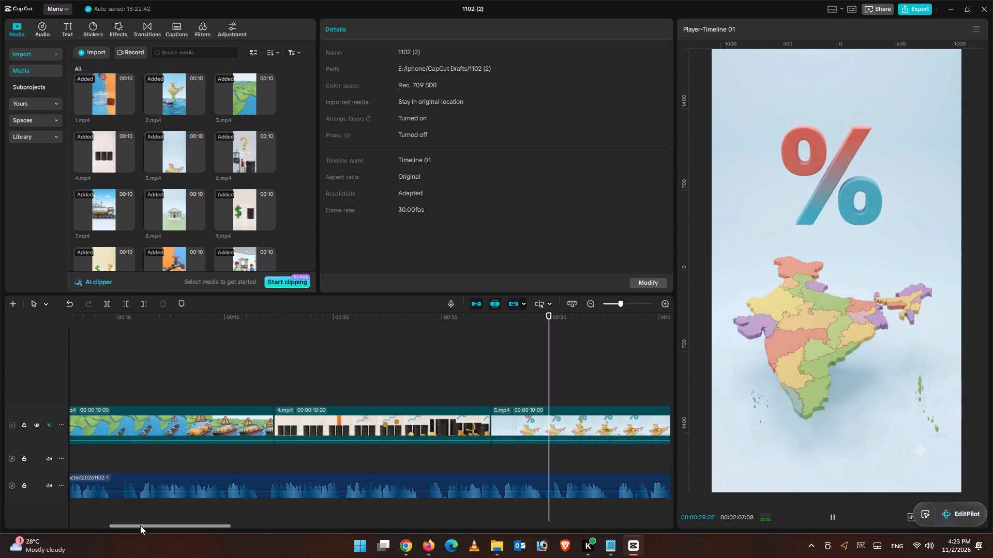
drag(170, 526, 200, 528)
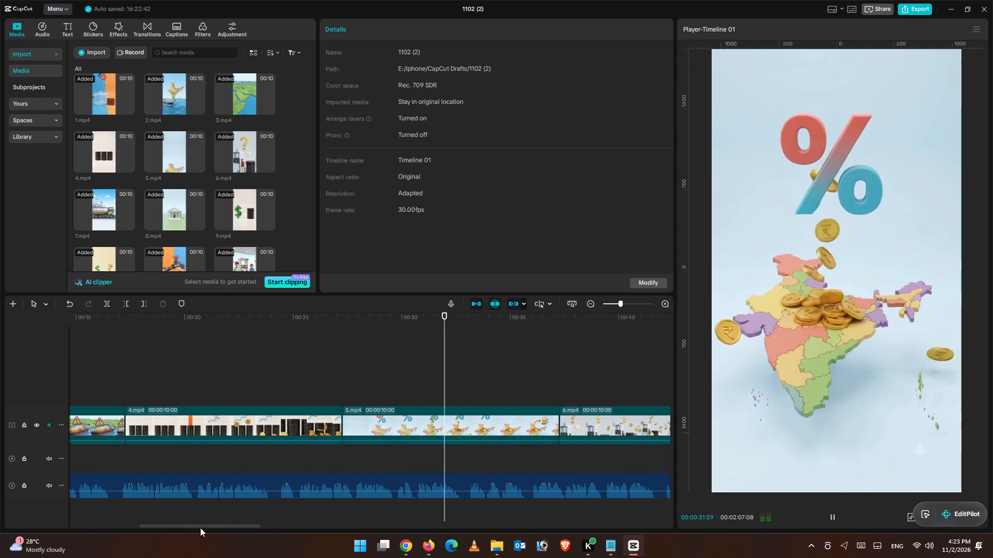
drag(200, 528, 209, 528)
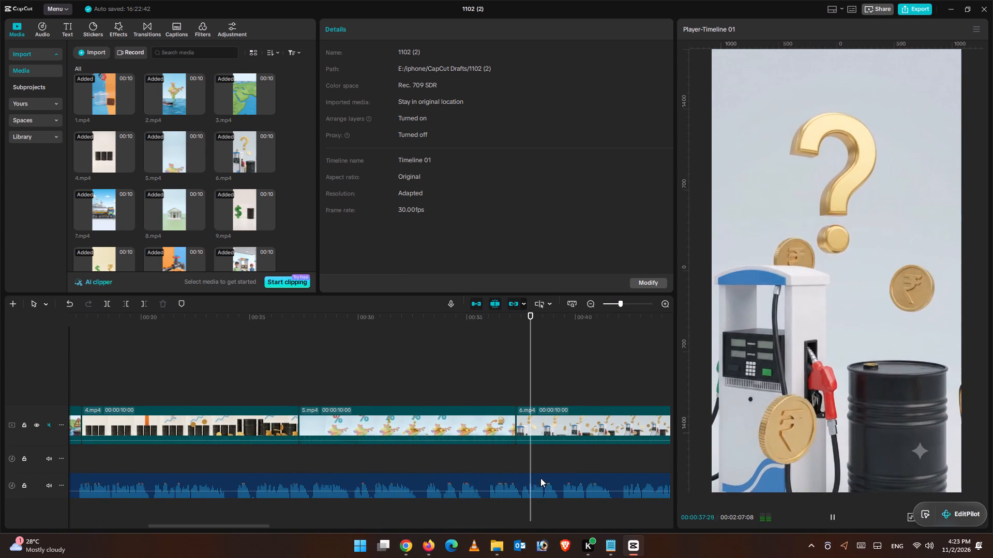
drag(254, 524, 309, 520)
click(478, 402)
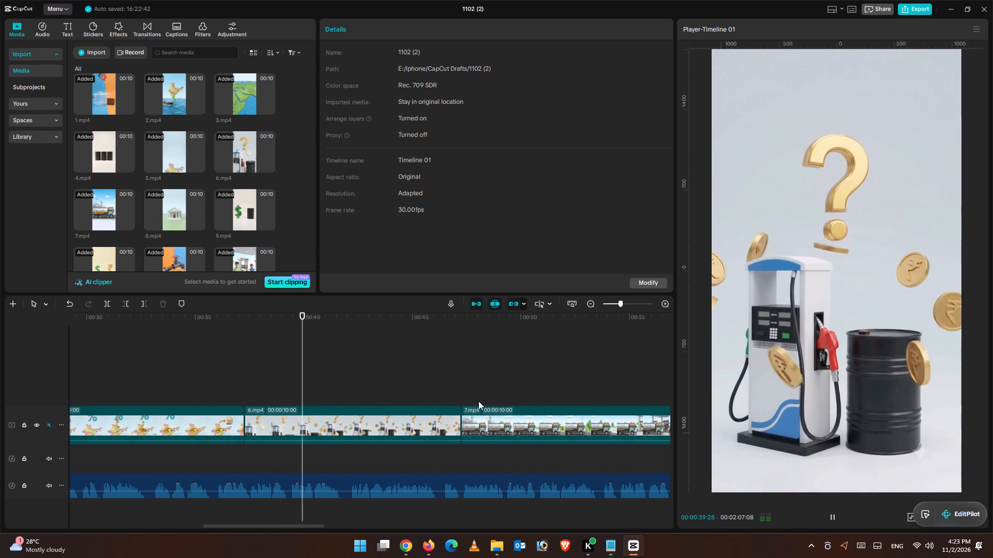
click(832, 519)
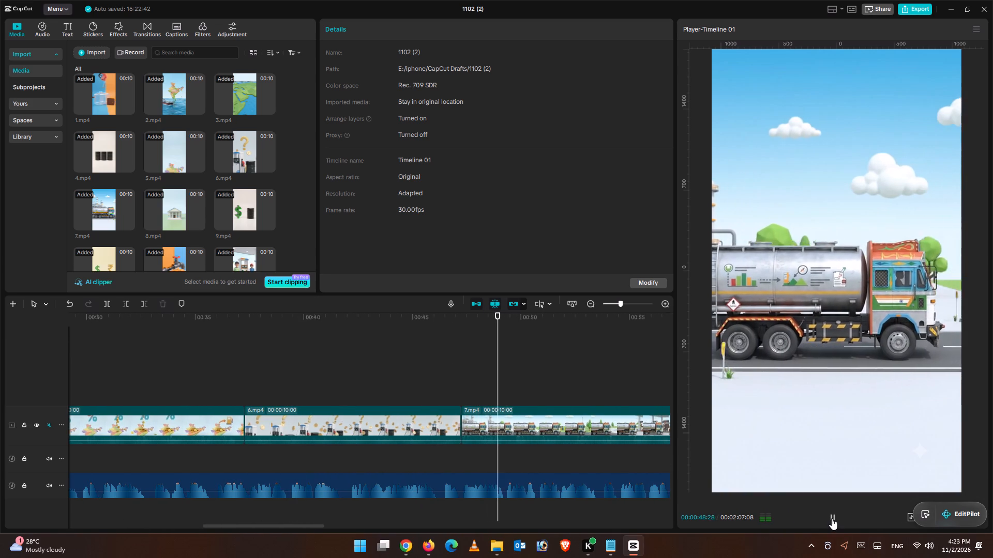
click(646, 381)
drag(654, 382, 669, 386)
click(652, 380)
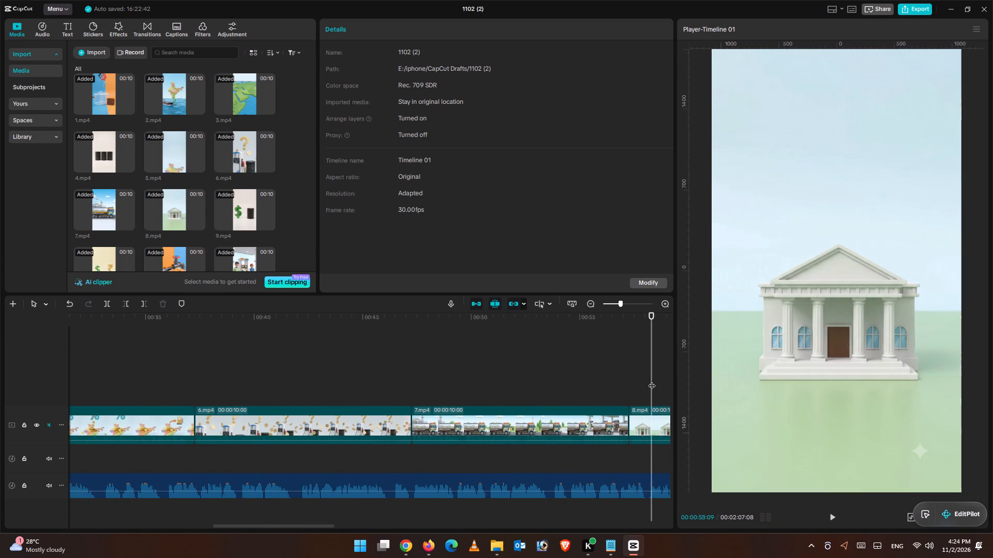
click(836, 513)
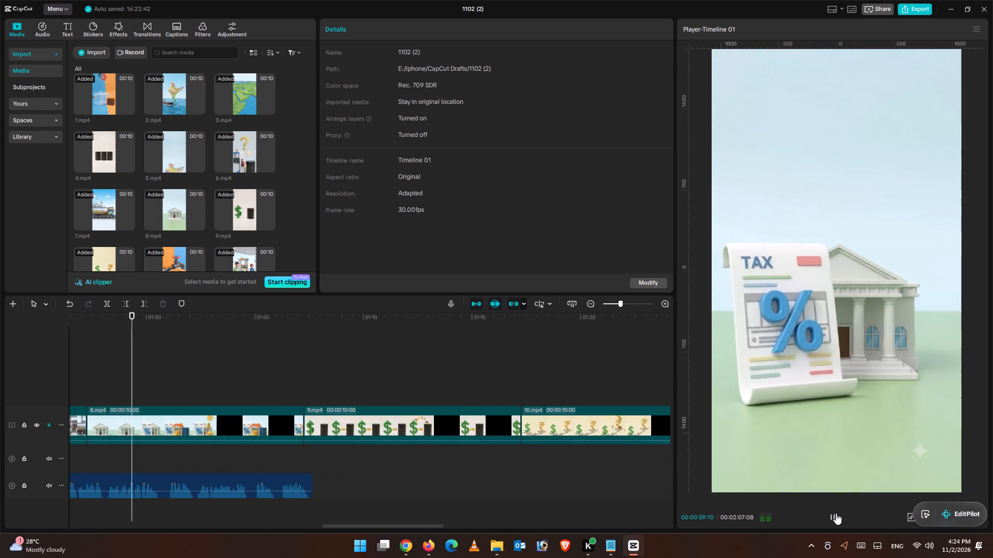
click(316, 387)
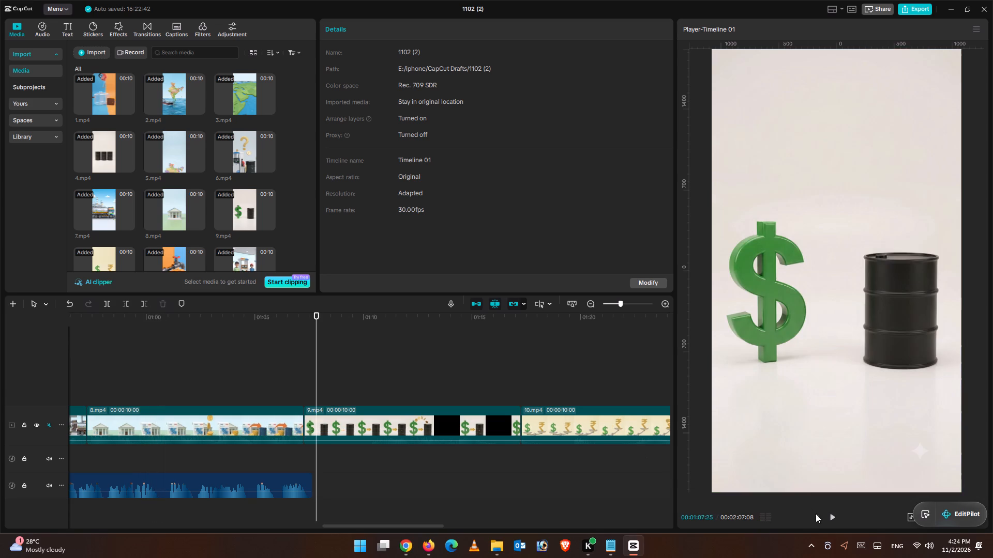
click(832, 517)
Preview 2.mp4 in the imported media and insert it at 00:00:07:08, between 7.mp4 and 3.mp4.
drag(328, 337, 0, 311)
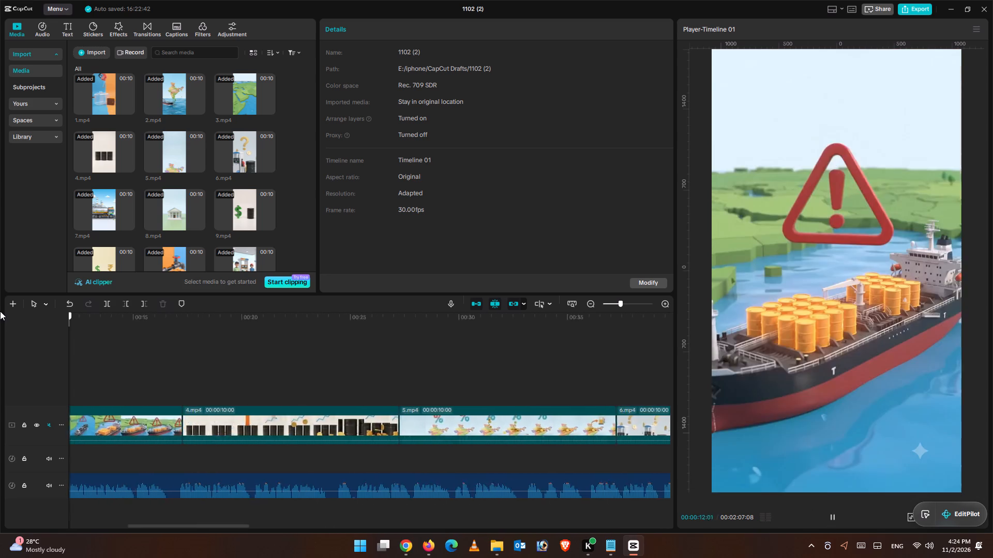
drag(0, 311, 265, 375)
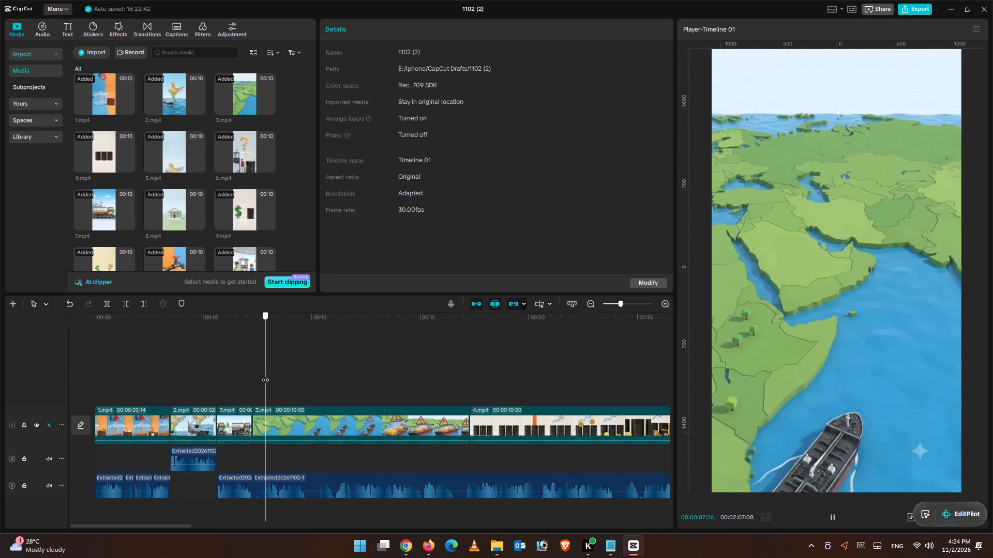
drag(265, 375, 252, 376)
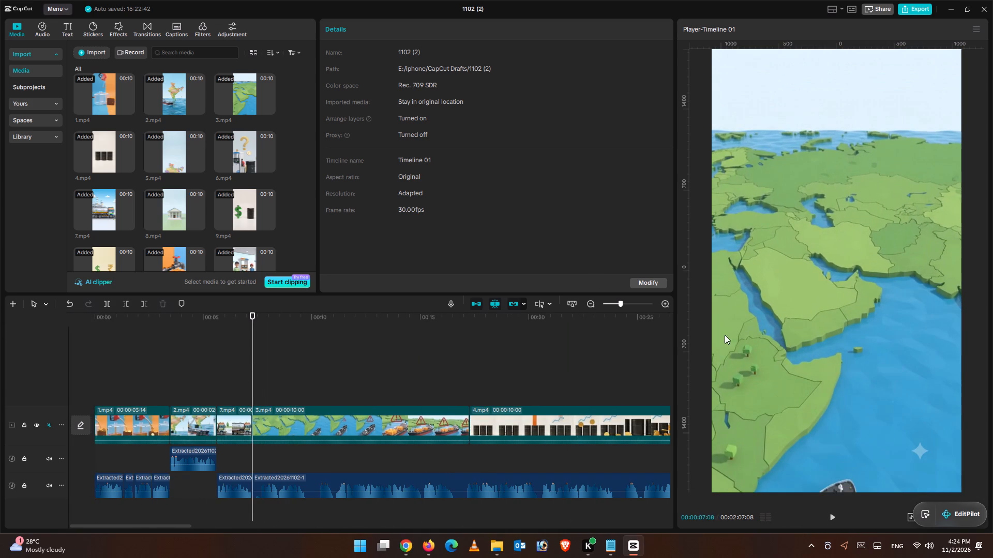
click(95, 152)
click(262, 100)
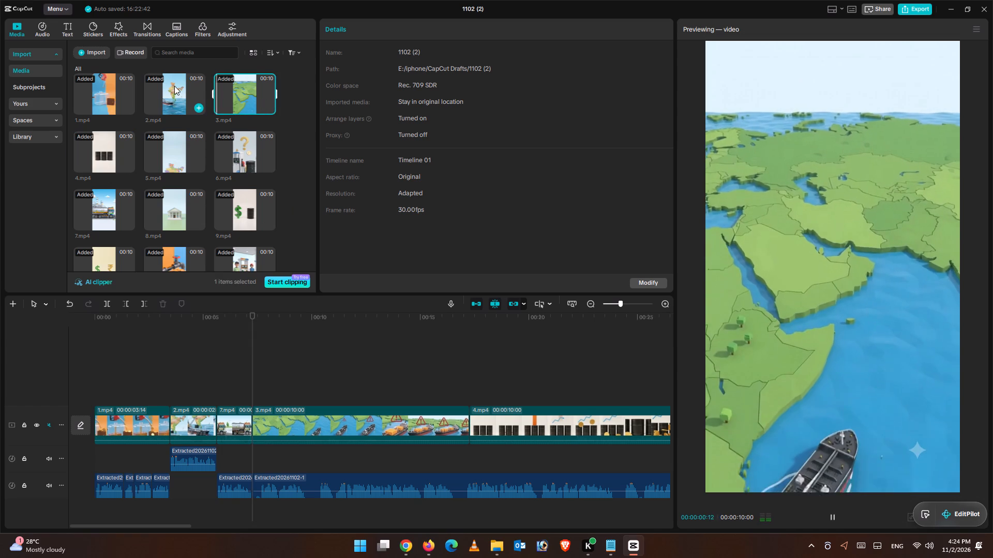
click(174, 85)
click(175, 85)
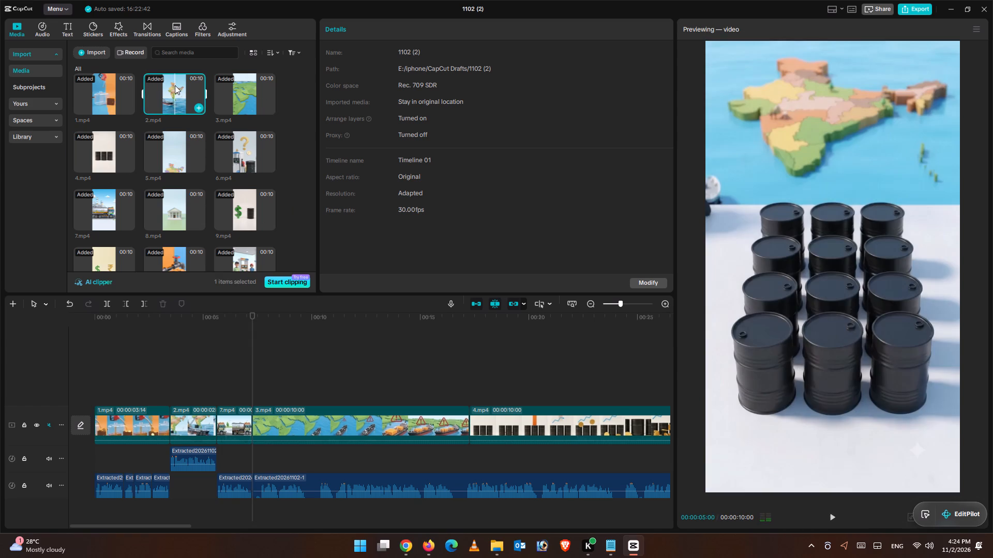
click(186, 85)
click(193, 86)
click(197, 87)
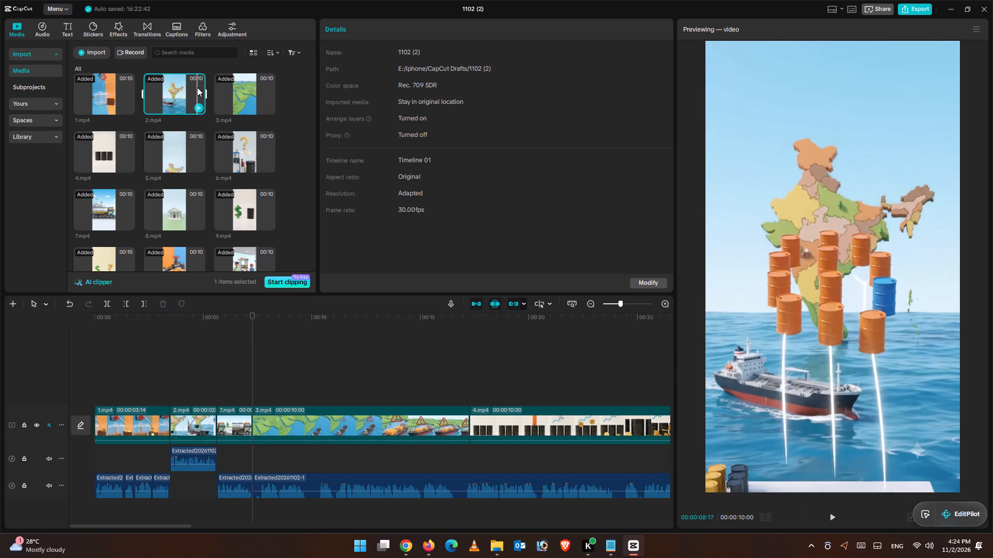
click(198, 90)
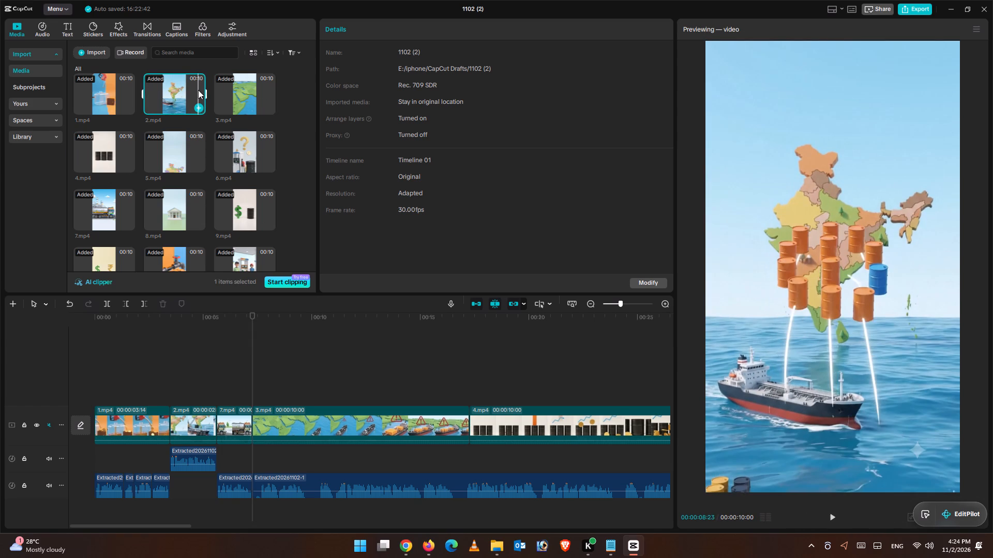
click(200, 110)
Skim the newly inserted 2.mp4 and trim its start at 00:00:15:05, leaving the clip 00:00:02:03 long.
drag(253, 324, 342, 346)
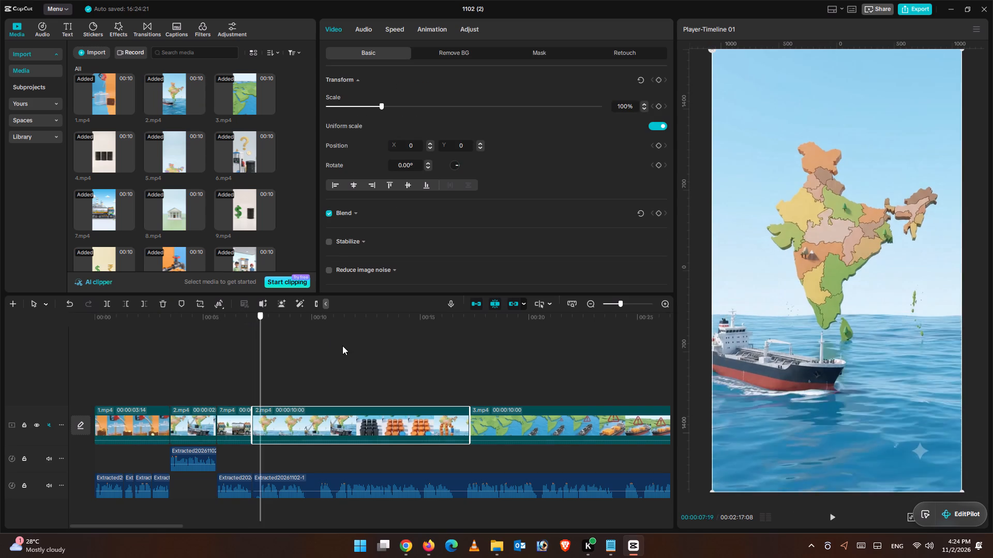
drag(342, 346, 424, 370)
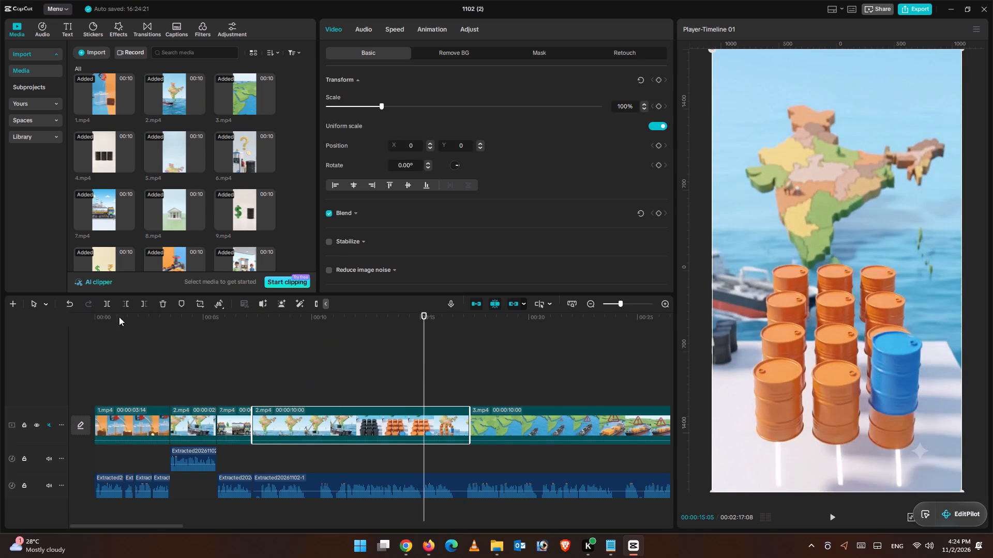
click(125, 308)
Trim the start of the voice-over segment under the second 2.mp4 at 00:00:07:19 and move it back against the preceding segment.
click(210, 373)
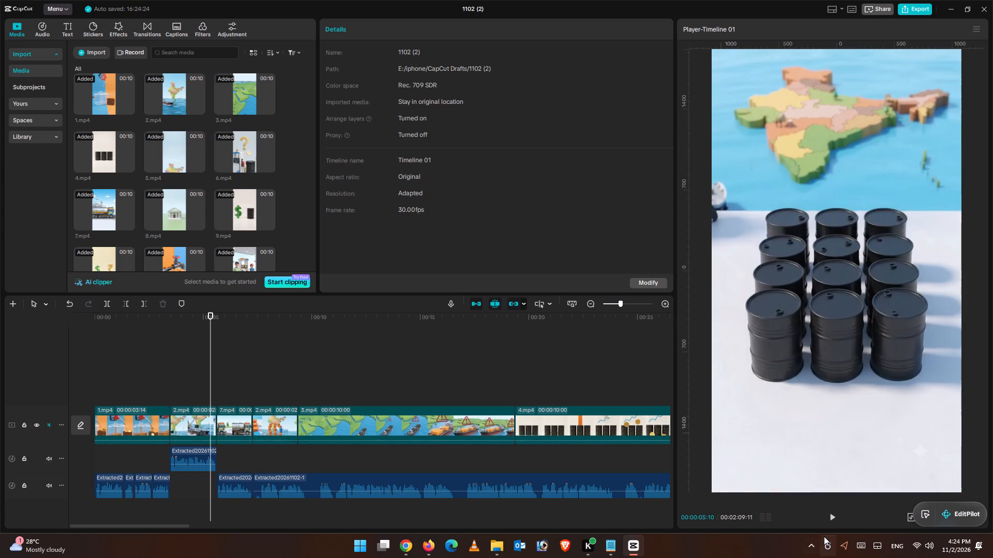
click(836, 508)
click(833, 517)
key(ctrl+equal)
key(ctrl+equal)
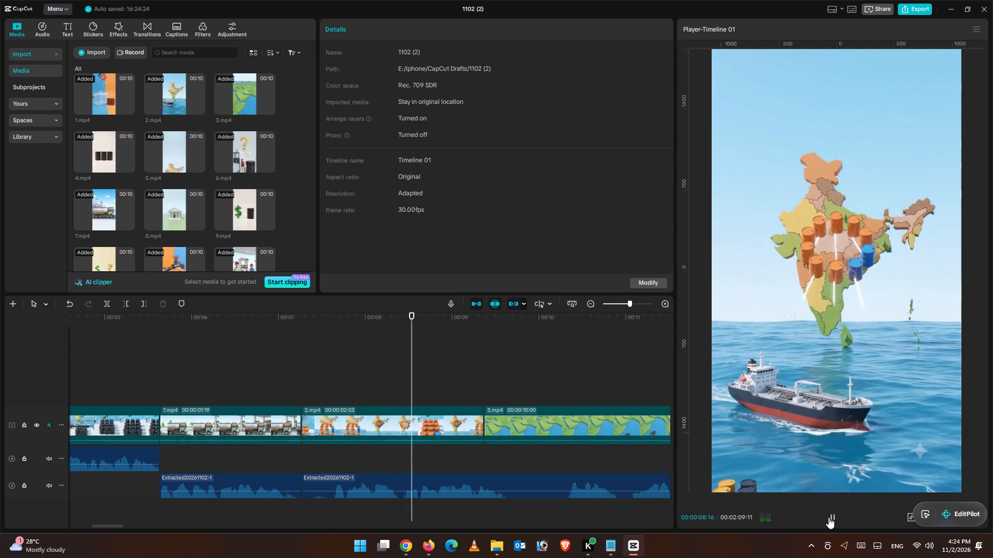
click(829, 517)
click(342, 398)
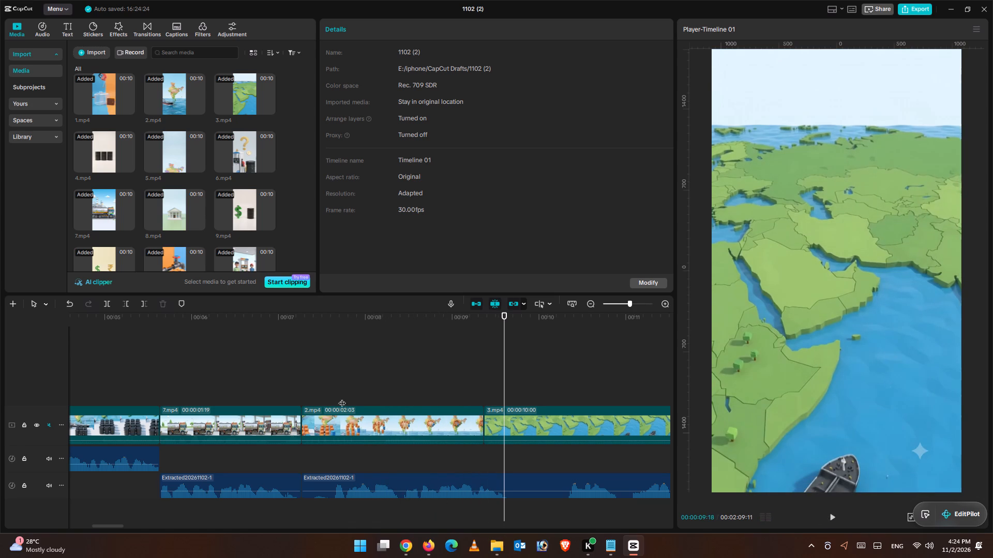
drag(338, 389, 327, 386)
click(334, 378)
click(336, 378)
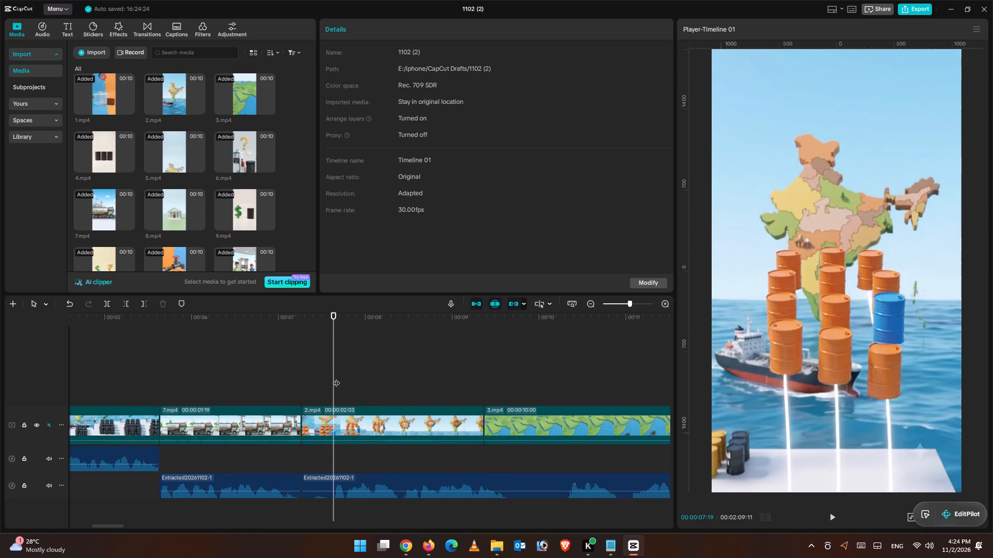
click(353, 489)
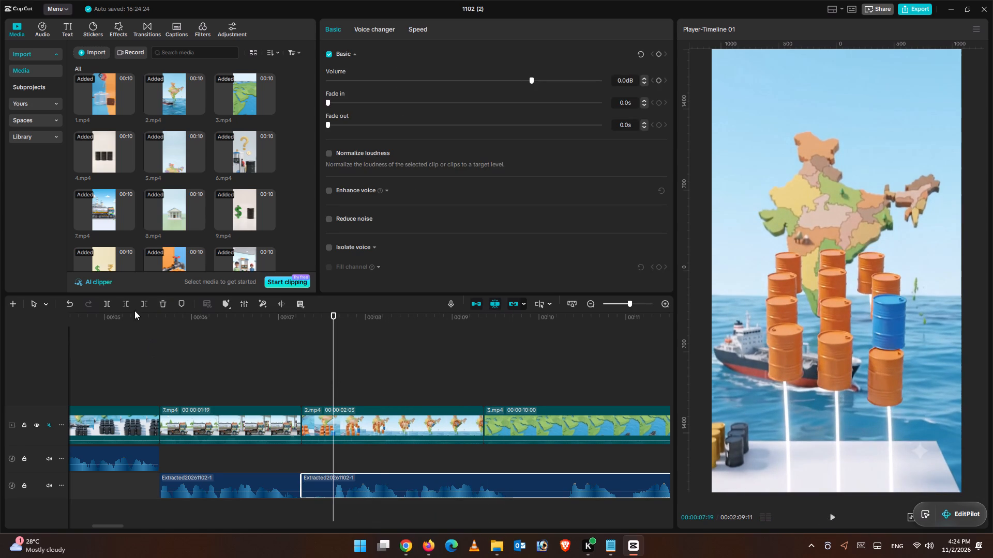
click(122, 300)
drag(349, 482, 318, 485)
Trim the ends of 7.mp4 and its voice-over segment at 00:00:07:06, and close the gap before the following voice-over segment.
click(276, 367)
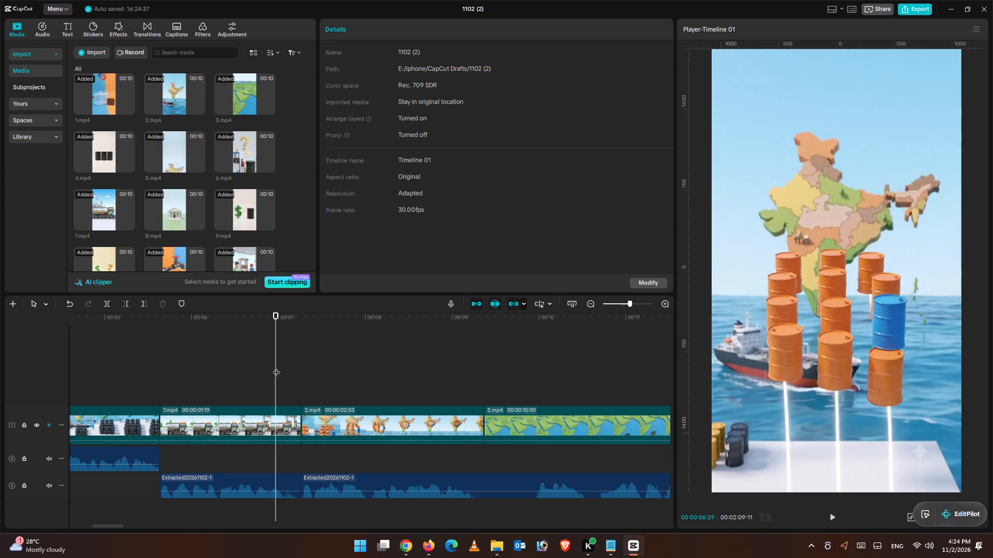
click(832, 519)
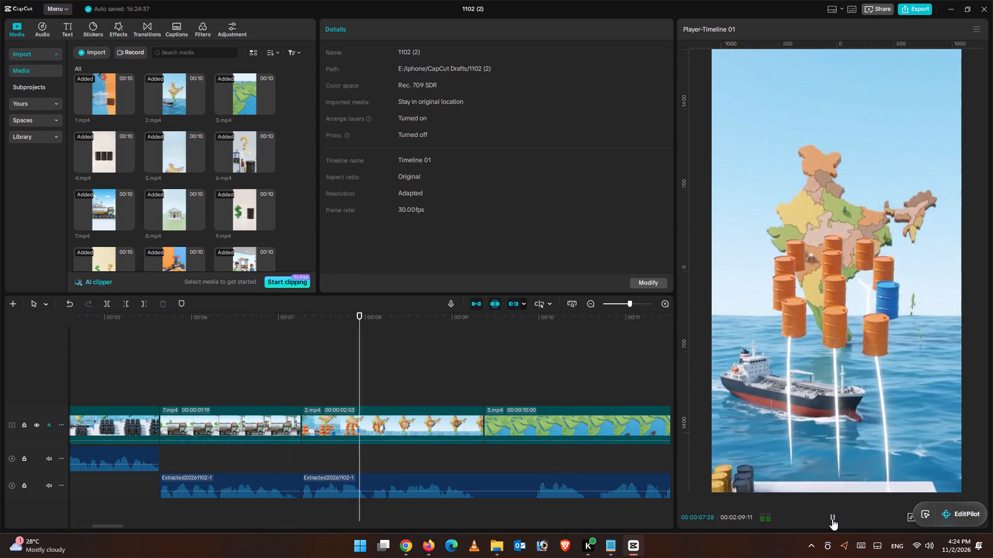
click(832, 519)
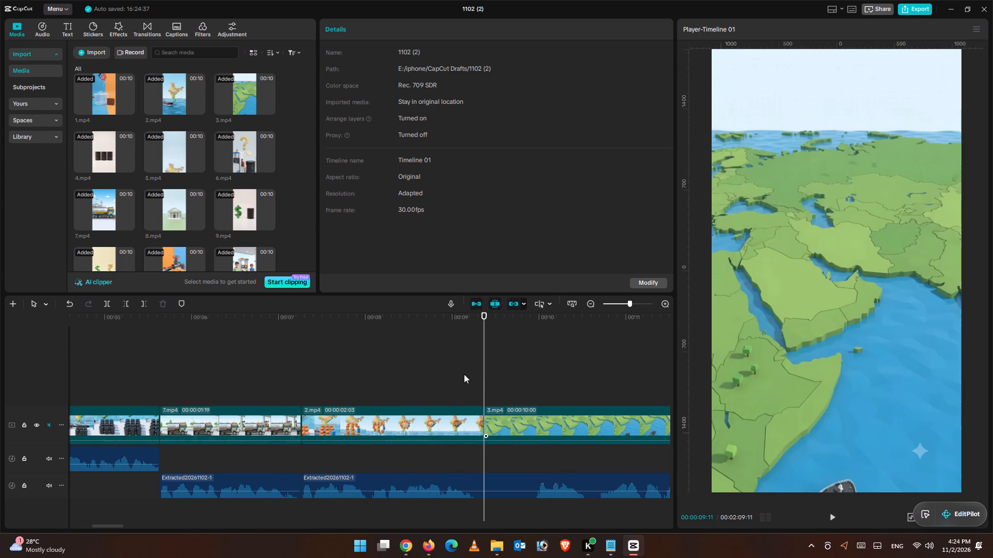
drag(485, 374, 474, 374)
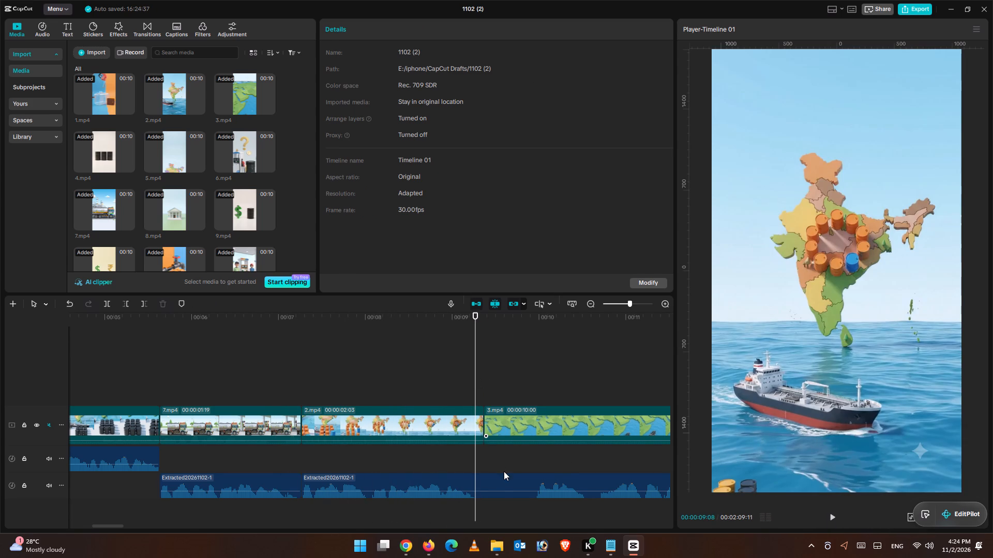
click(504, 471)
click(354, 369)
key(ctrl+equal)
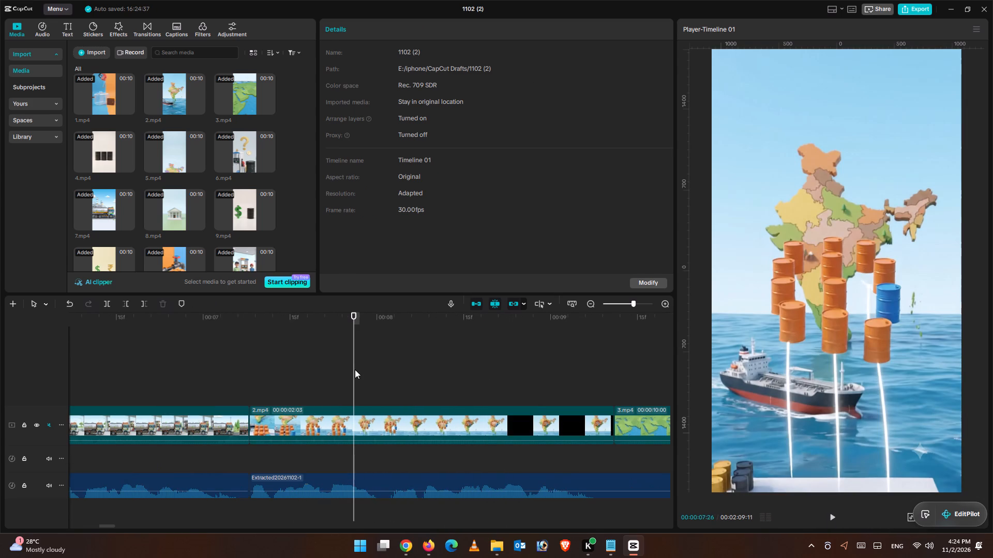
drag(358, 340, 381, 356)
drag(354, 344, 354, 344)
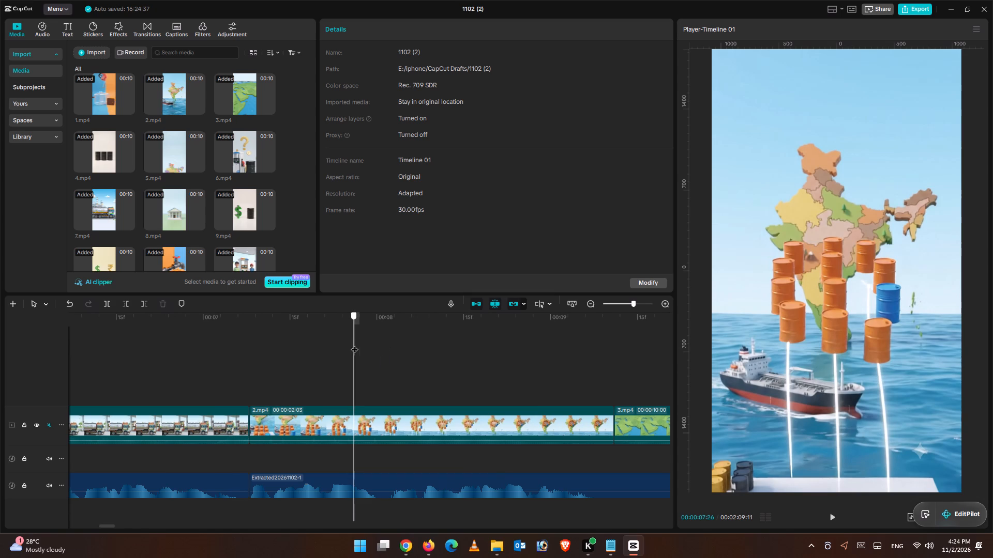
drag(354, 344, 238, 364)
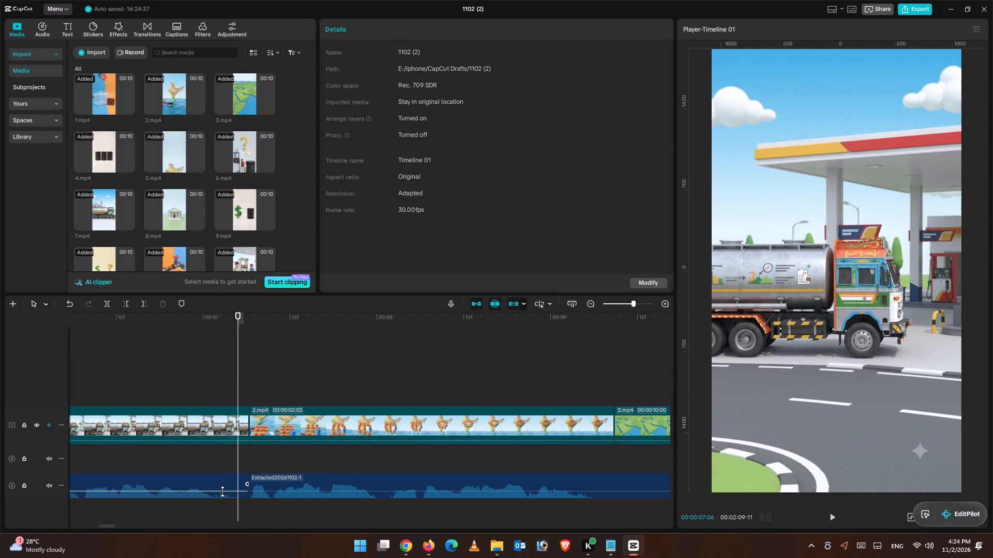
click(222, 491)
click(138, 305)
click(224, 422)
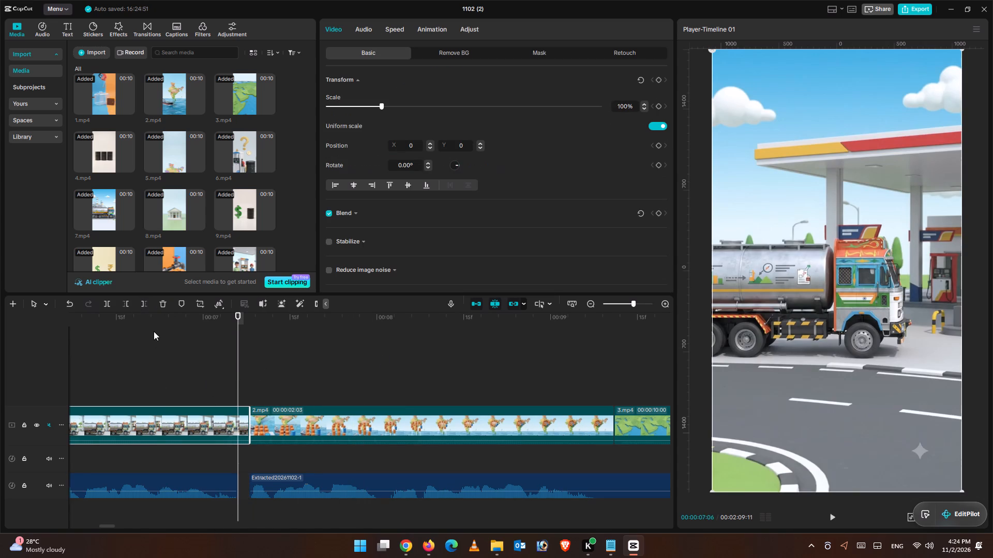
click(146, 306)
drag(278, 487, 265, 487)
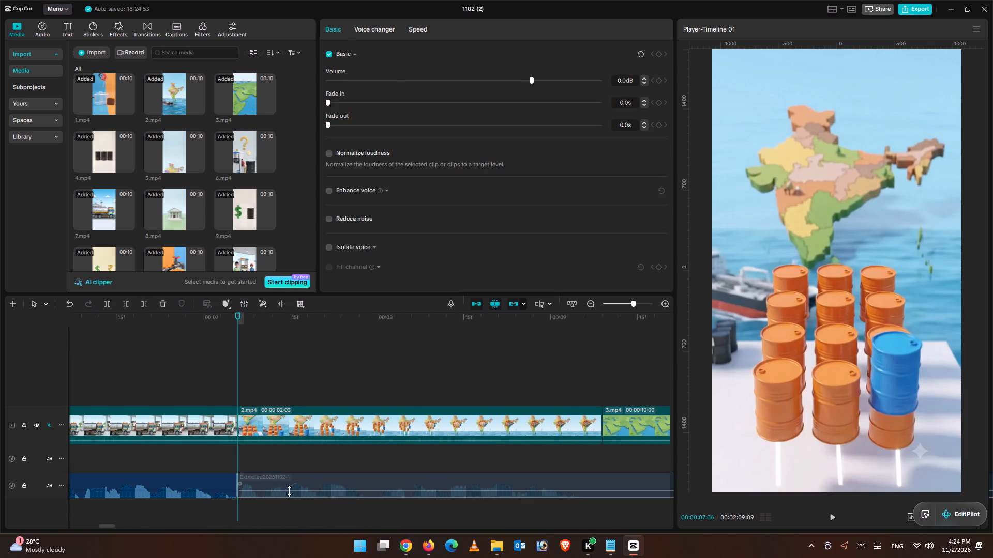
Cut the voice-over after 00:00:09:05 and trim the end of the second 2.mp4 there, leaving that clip 00:00:01:29 long.
click(594, 468)
drag(592, 468, 588, 468)
click(586, 468)
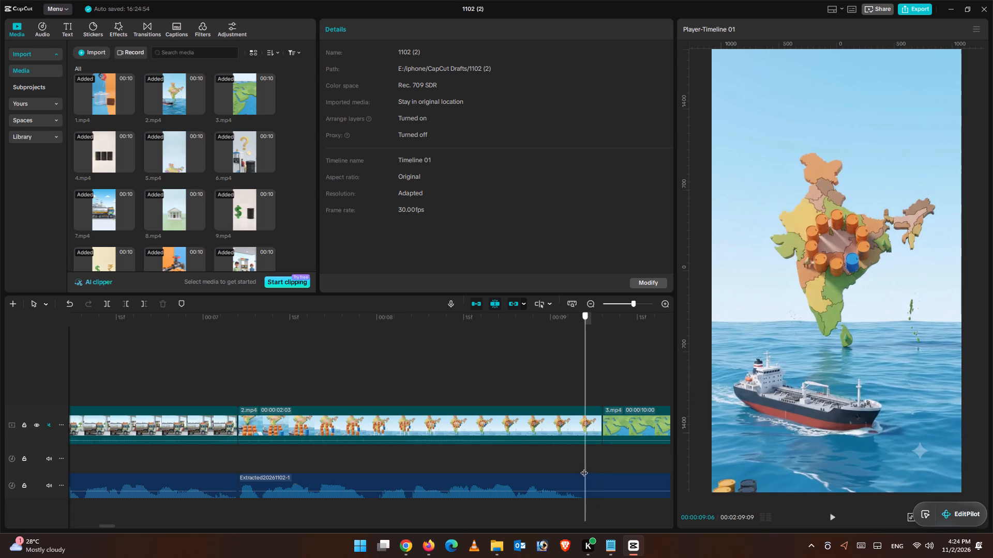
click(587, 477)
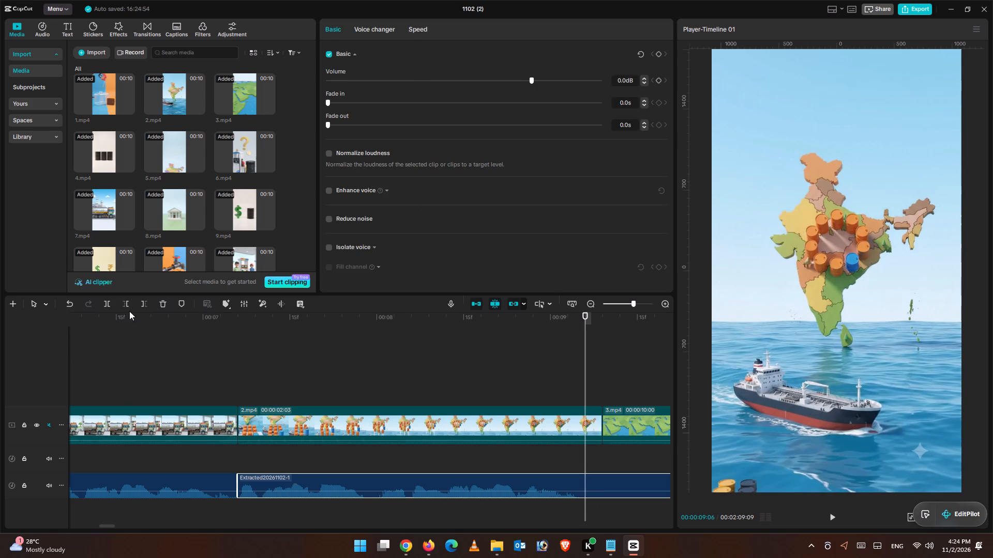
click(137, 306)
drag(583, 466, 578, 464)
click(146, 302)
click(487, 423)
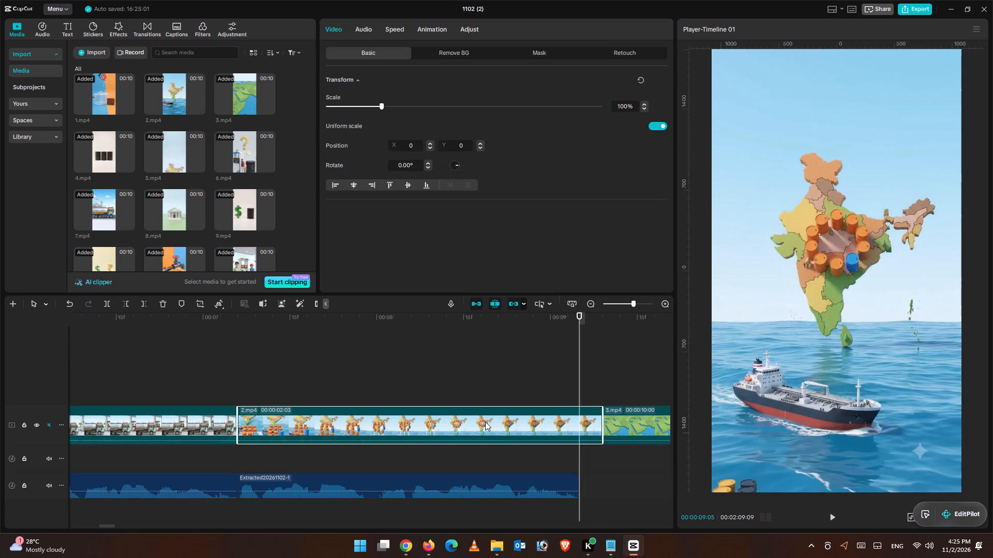
click(152, 302)
click(142, 302)
Play the timeline from the start into 3.mp4 to check the tightened voice-over against the clips.
click(510, 367)
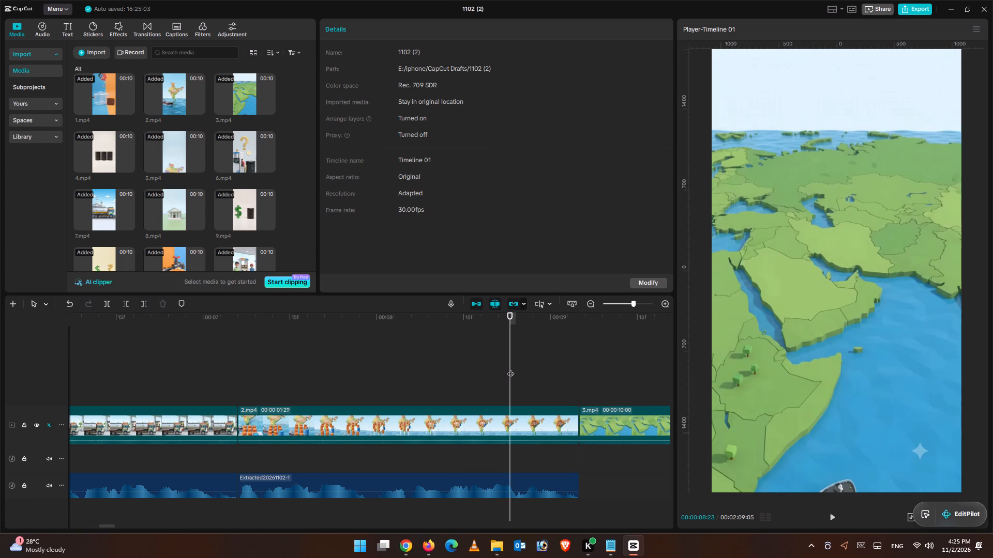
key(ctrl+minus)
key(ctrl+minus)
key(ctrl+minus)
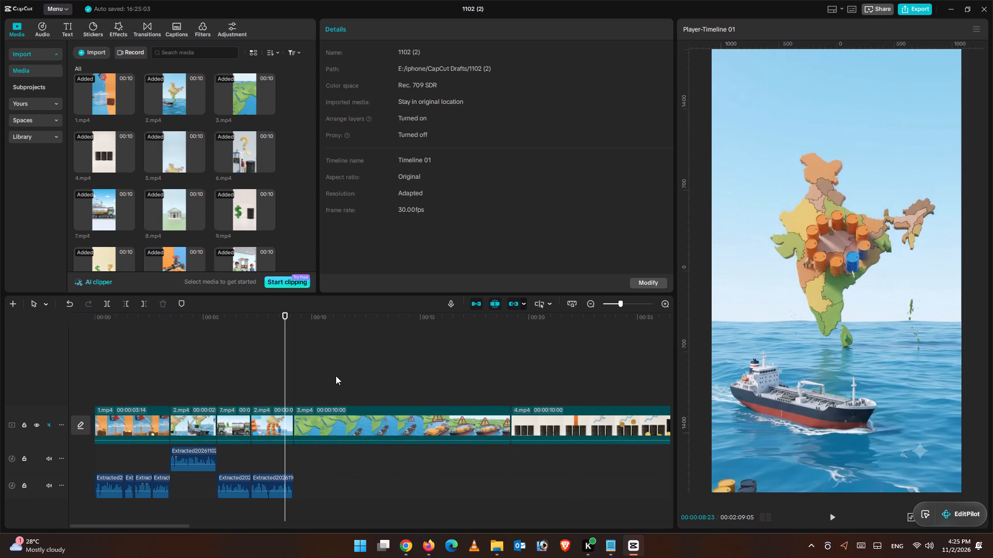
drag(280, 326, 0, 327)
click(832, 517)
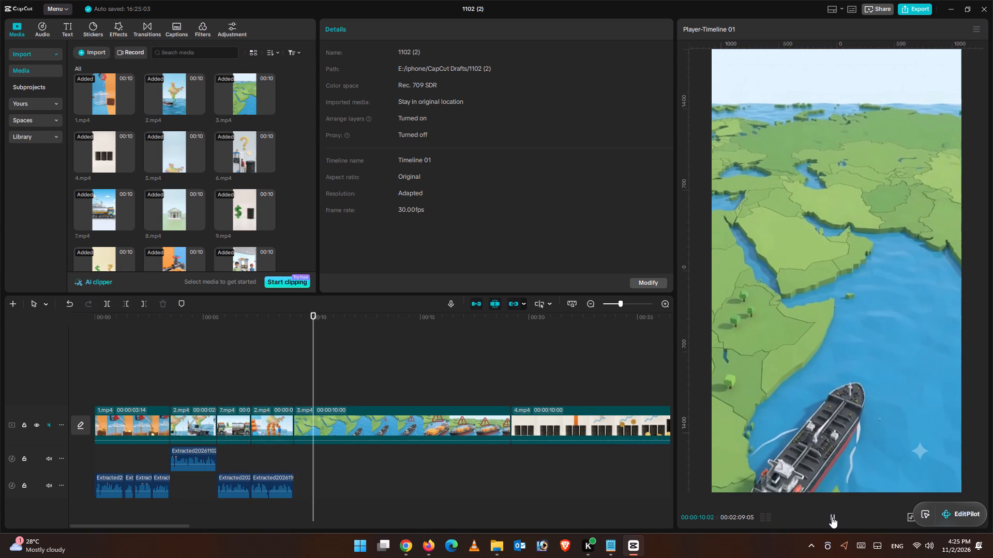
click(830, 519)
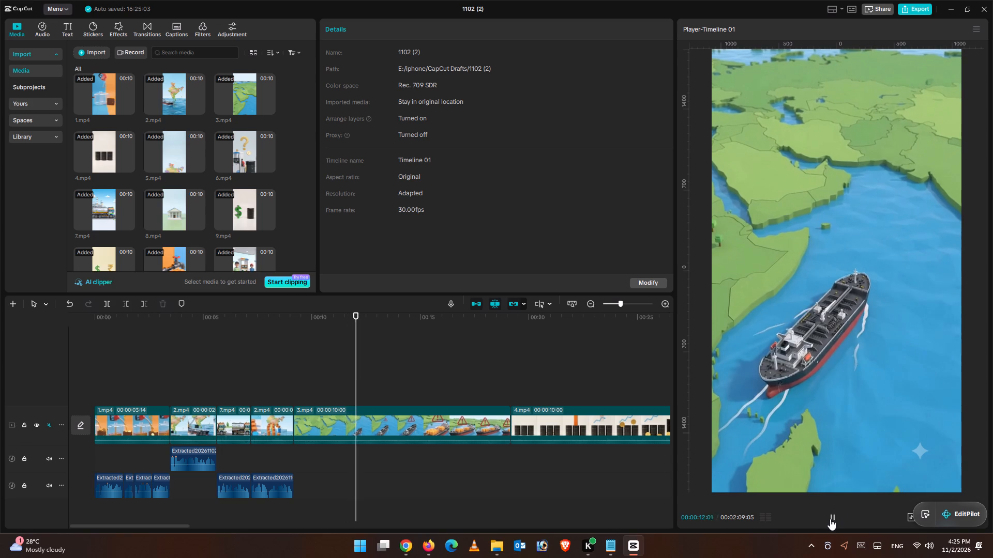